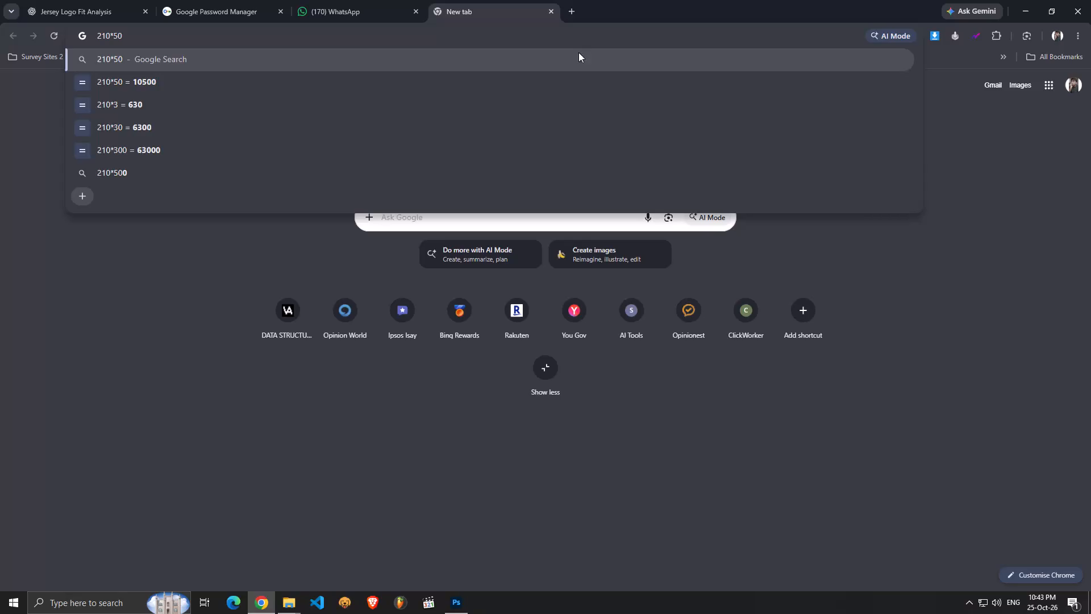
Switch from the browser to Photoshop, where the TCET jersey front artwork is open.
left_click(451, 599)
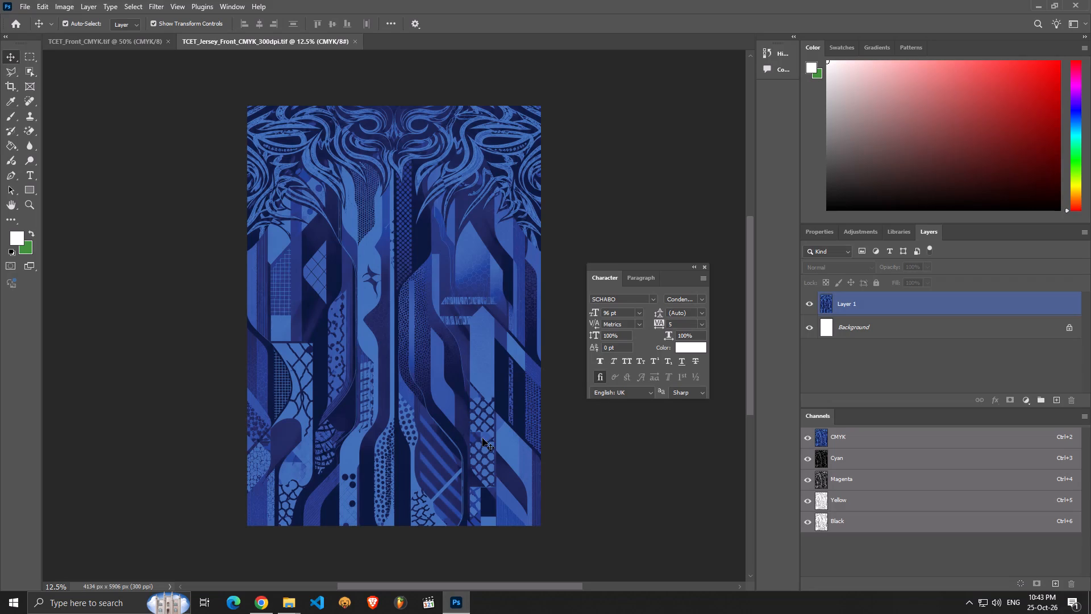
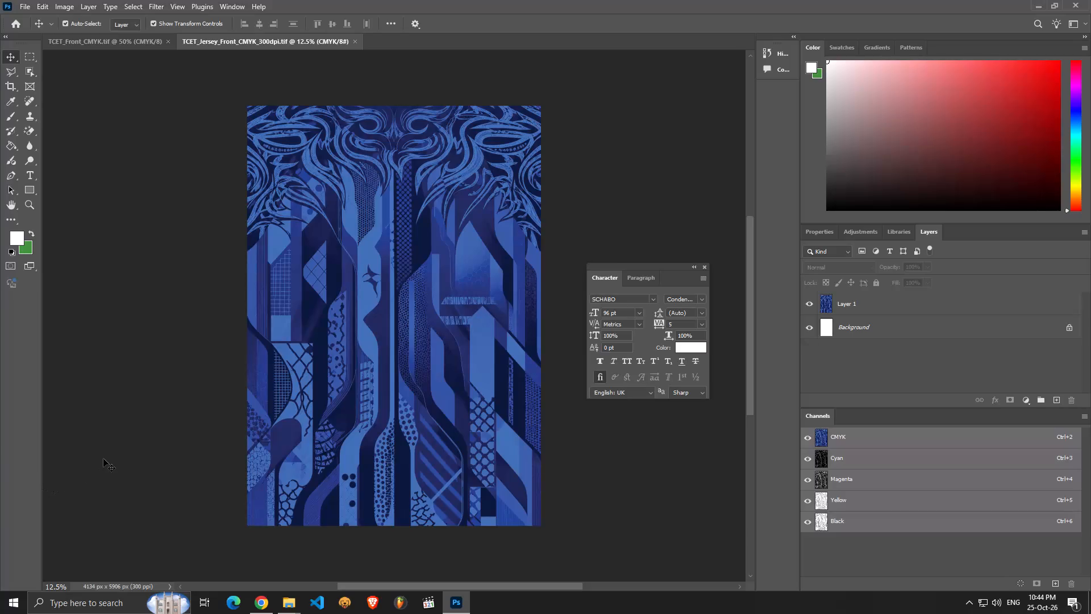
Examine the jersey front artwork's pattern, both in close-up detail and as a whole.
scroll(103, 459, "up", 7, "ctrl+alt")
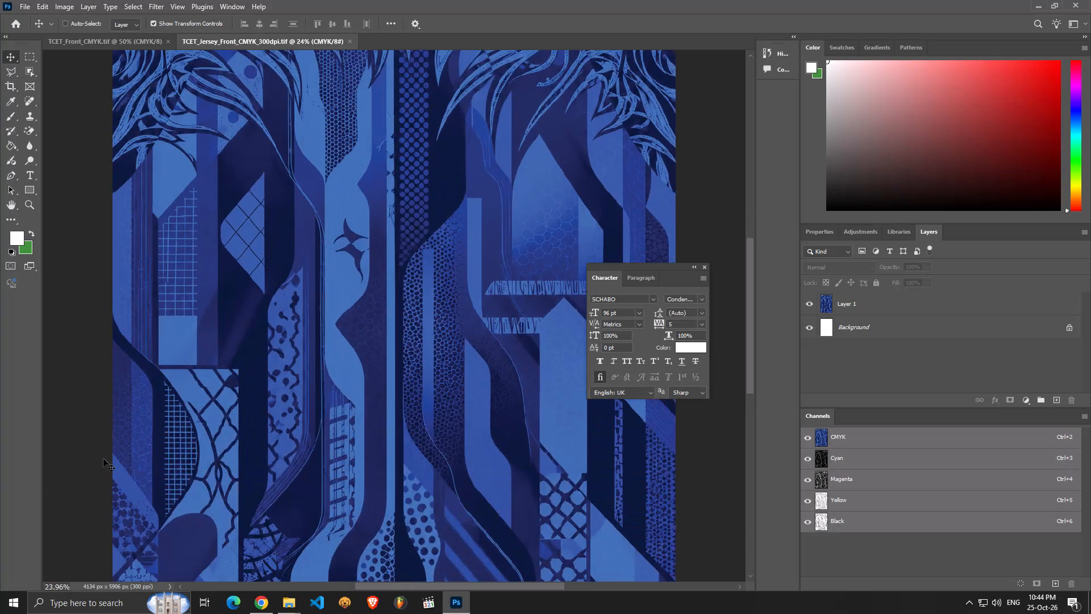
scroll(103, 459, "up", 3, "ctrl+alt")
scroll(103, 459, "down", 1, "ctrl+alt")
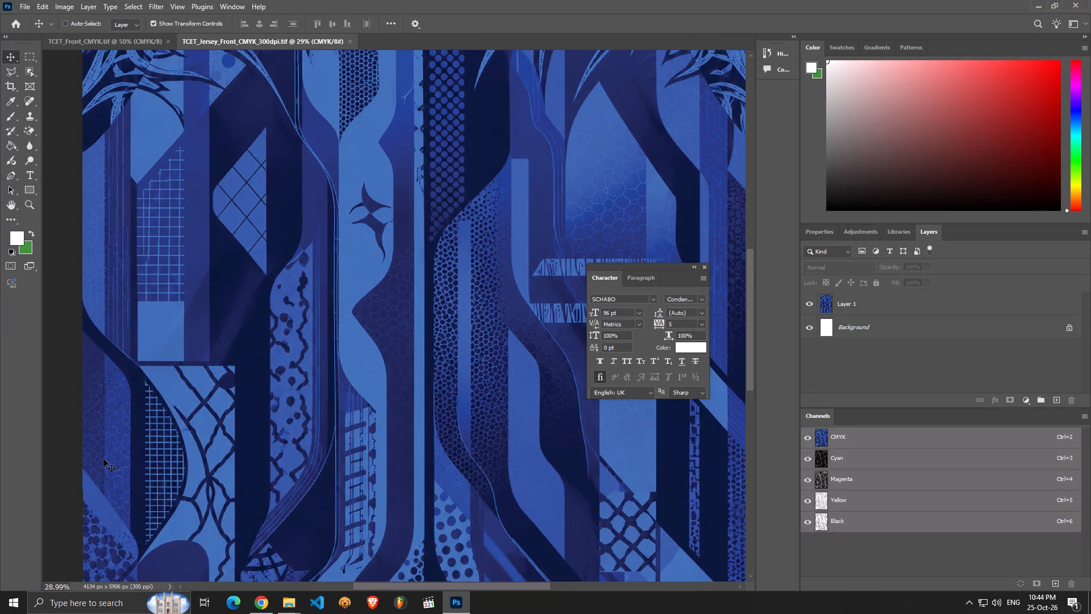
scroll(103, 459, "down", 5, "ctrl+alt")
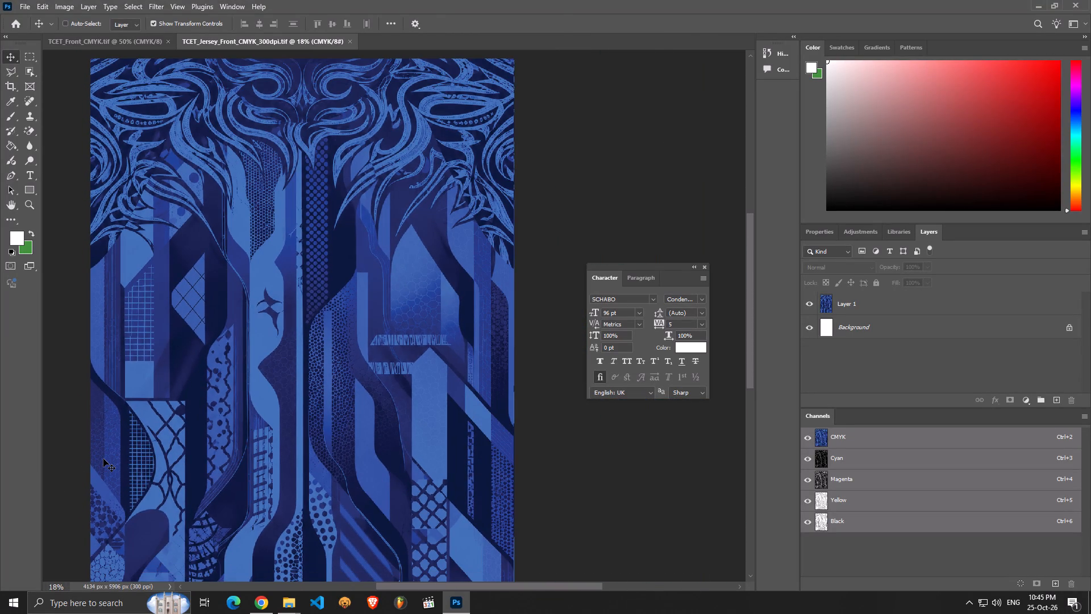
scroll(103, 459, "down", 1)
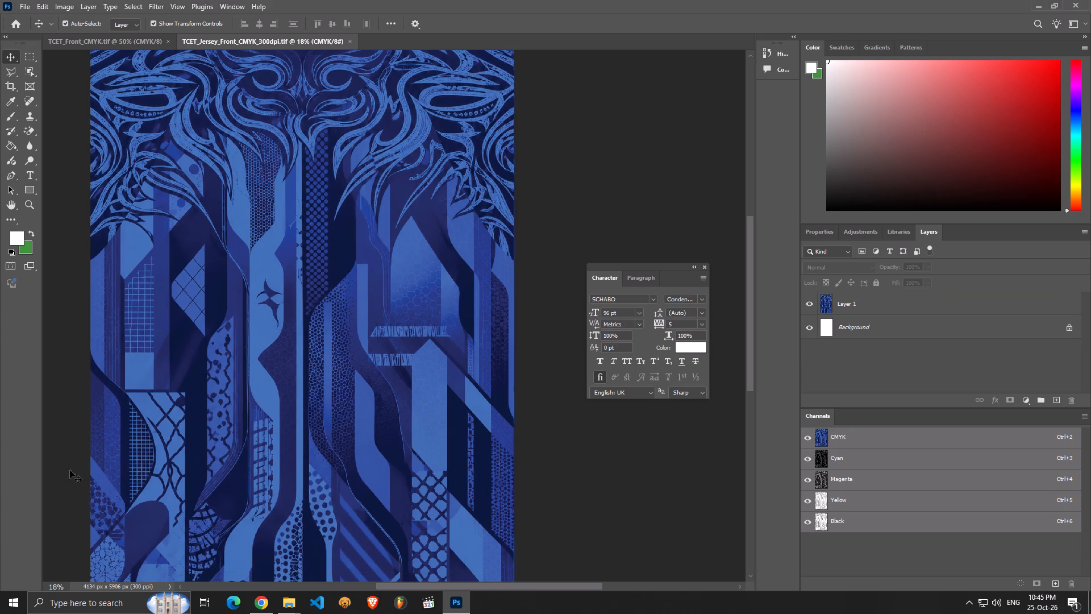
scroll(181, 306, "down", 12)
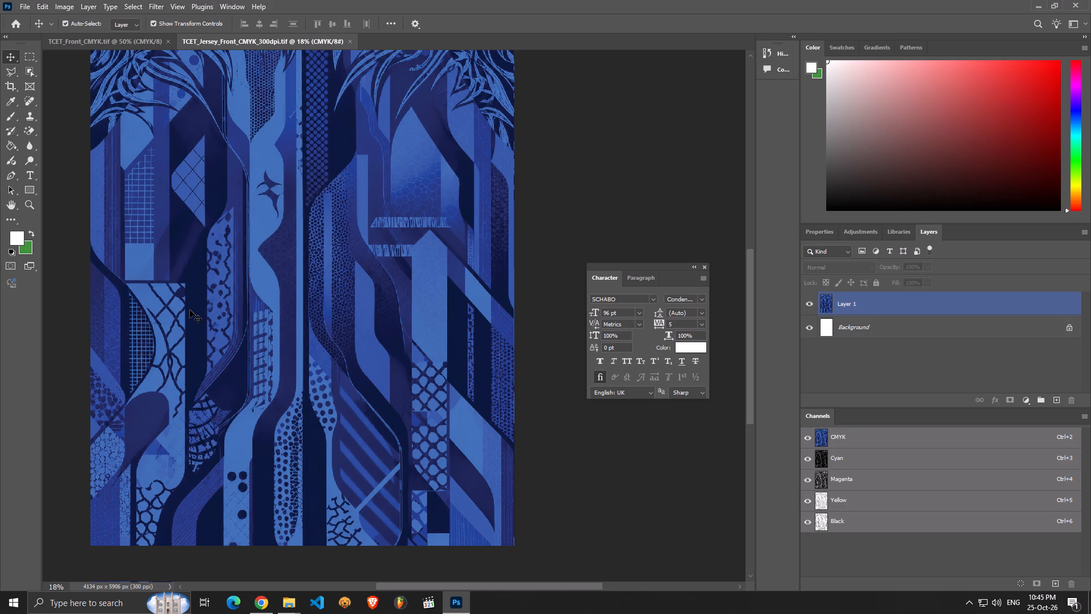
scroll(276, 256, "up", 5)
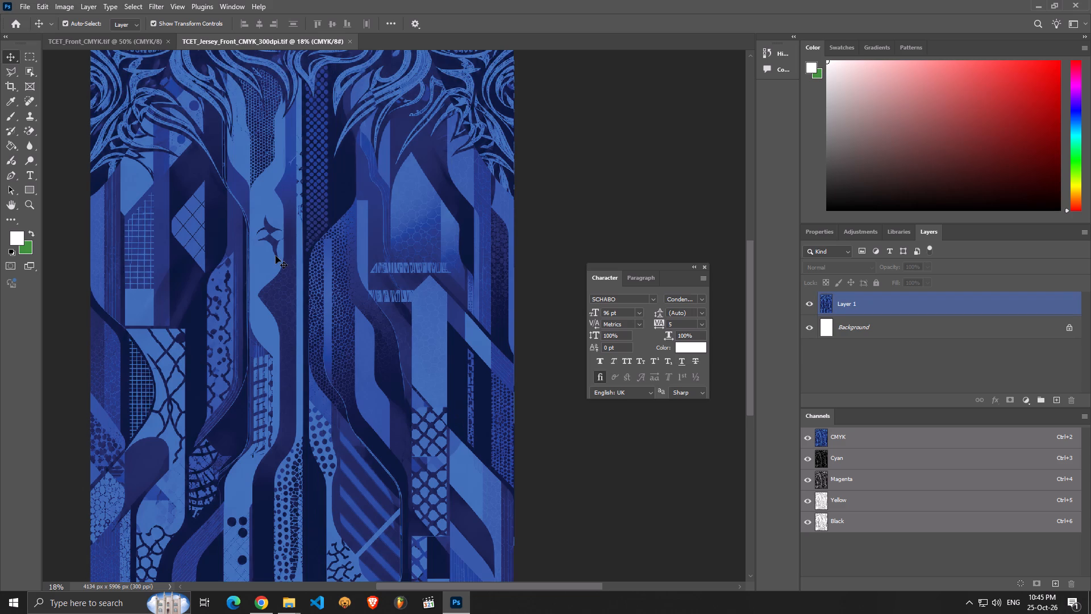
scroll(276, 256, "down", 3, "ctrl+alt")
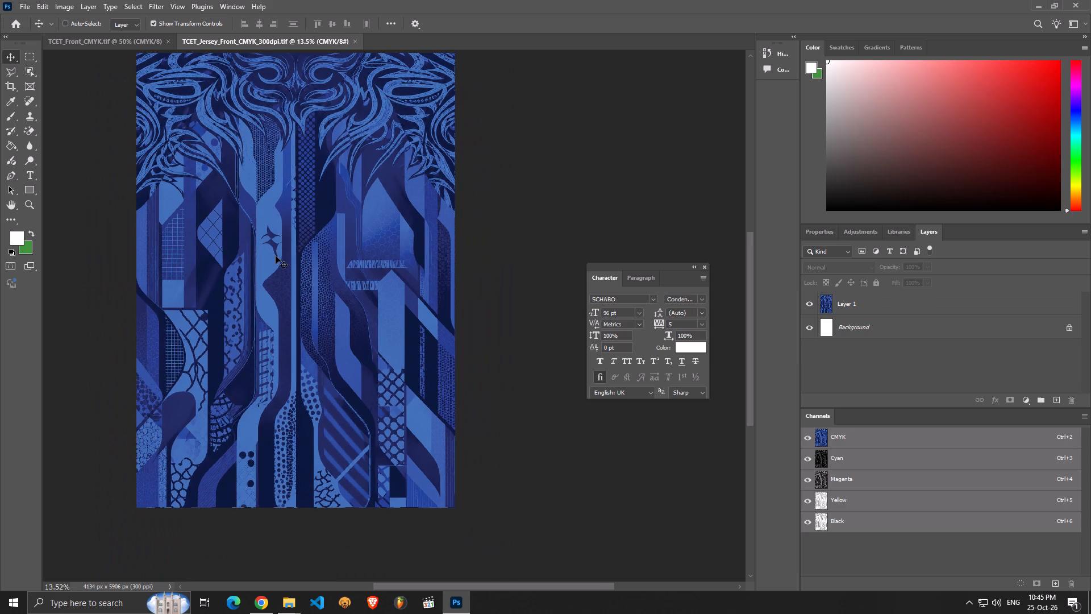
scroll(259, 248, "up", 11)
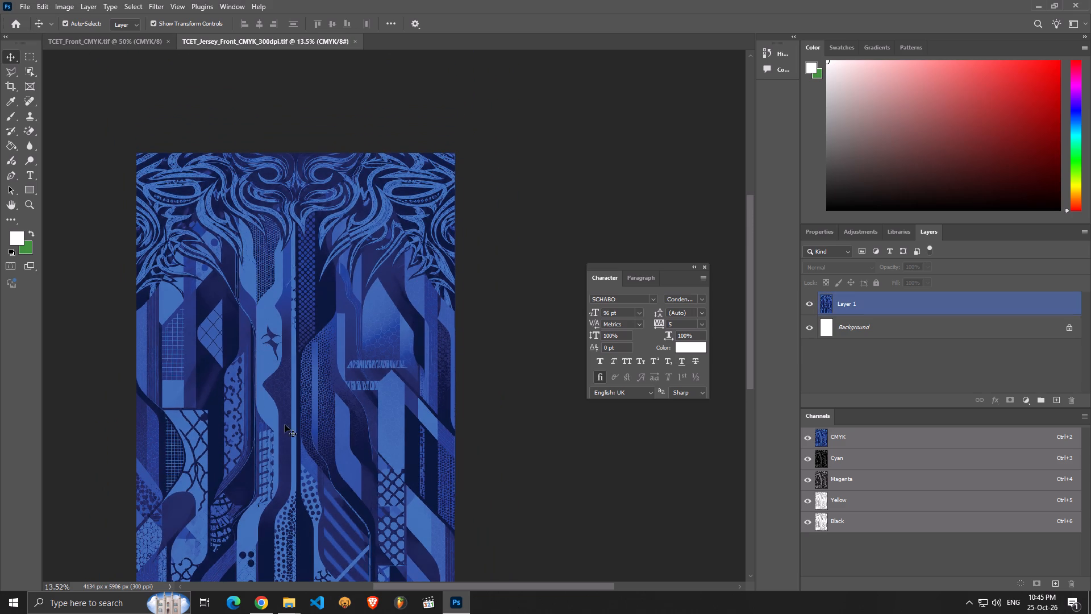
Switch to File Explorer and open Jersey Mockup_Front.psd in Photoshop.
left_click(295, 600)
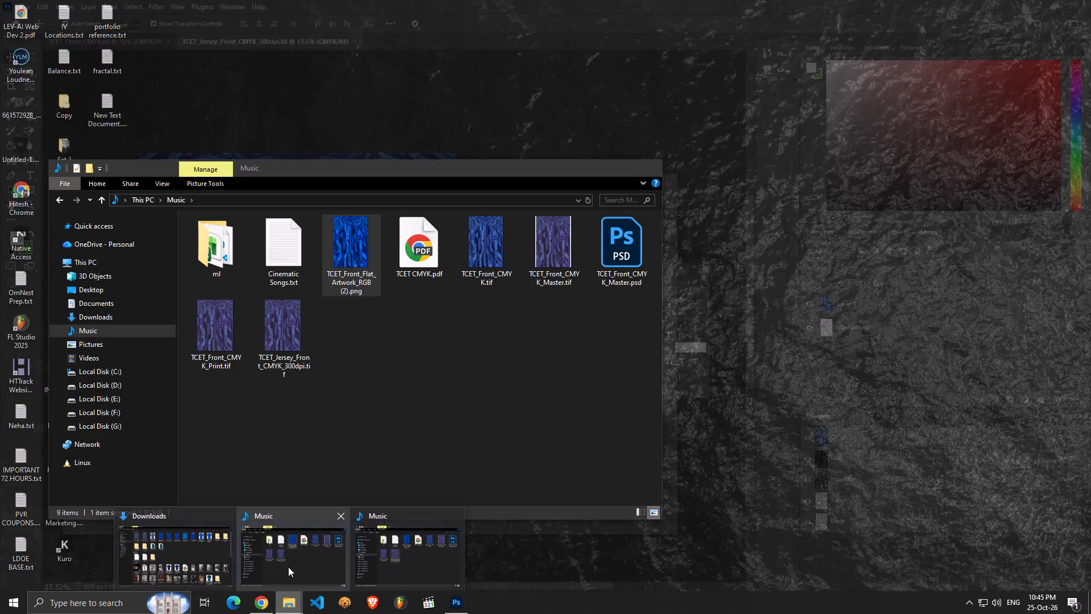
Open Jersey Mockup_Front.psd from the Jersey Mockup_Front folder in Downloads, loading it in Photoshop.
left_click(173, 559)
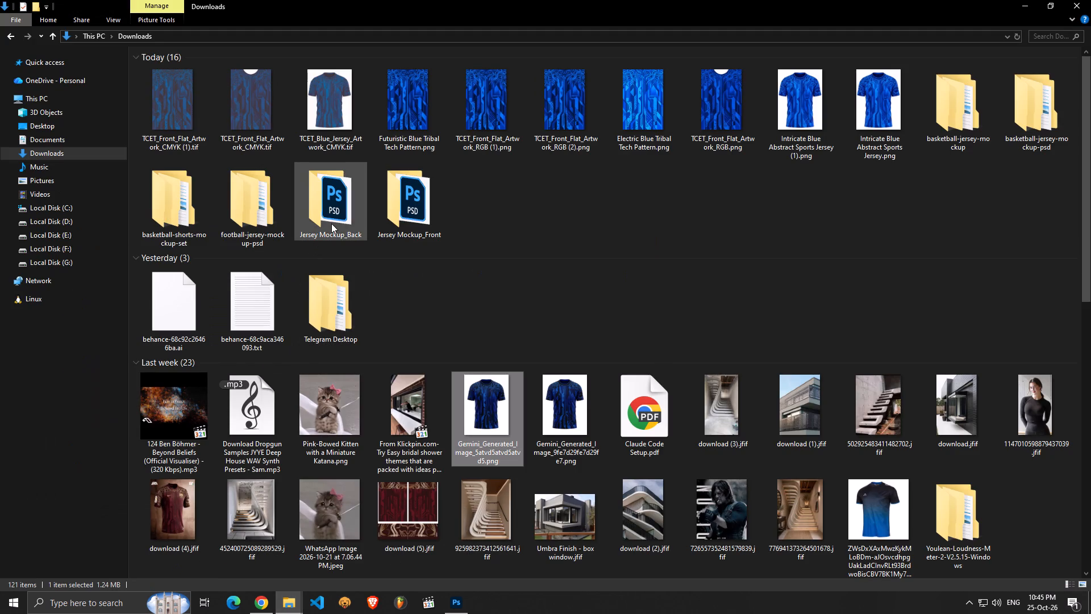
double_click(417, 214)
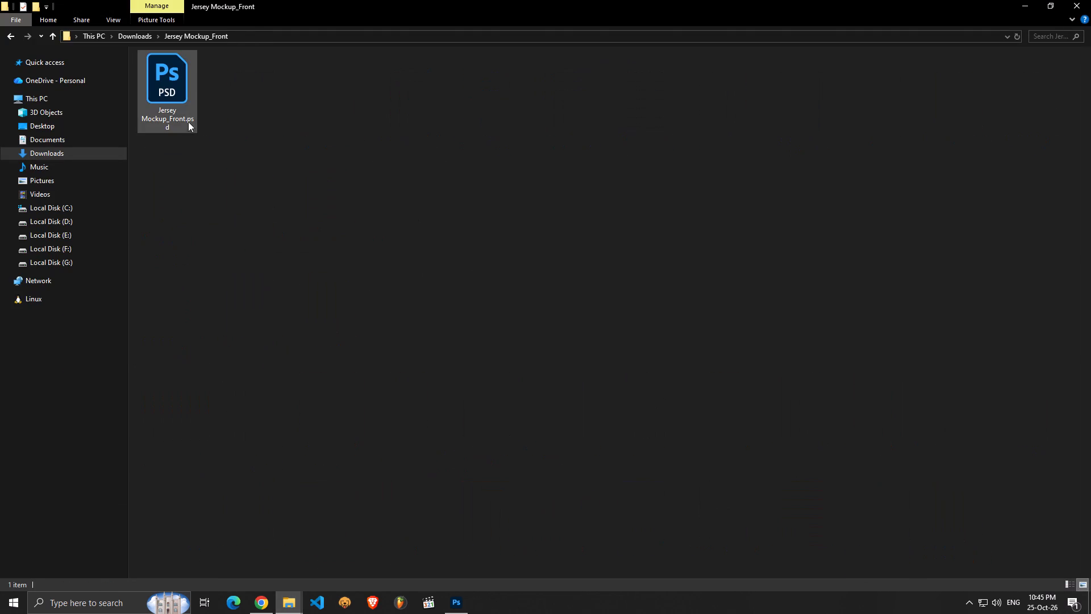
double_click(183, 114)
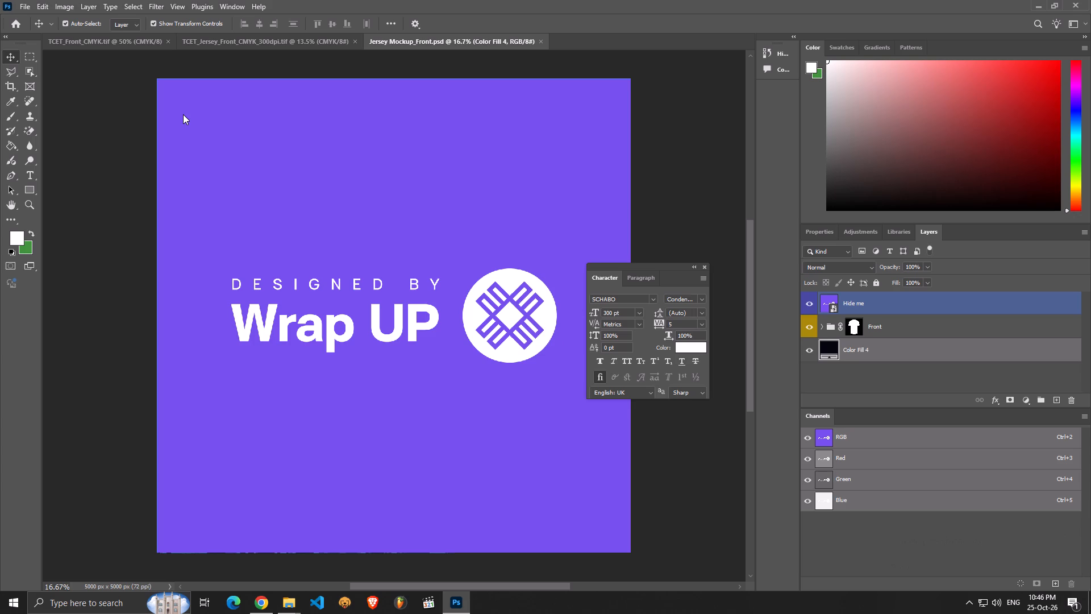
Delete the Color Fill 4 background layer from the jersey front mockup.
key("Delete")
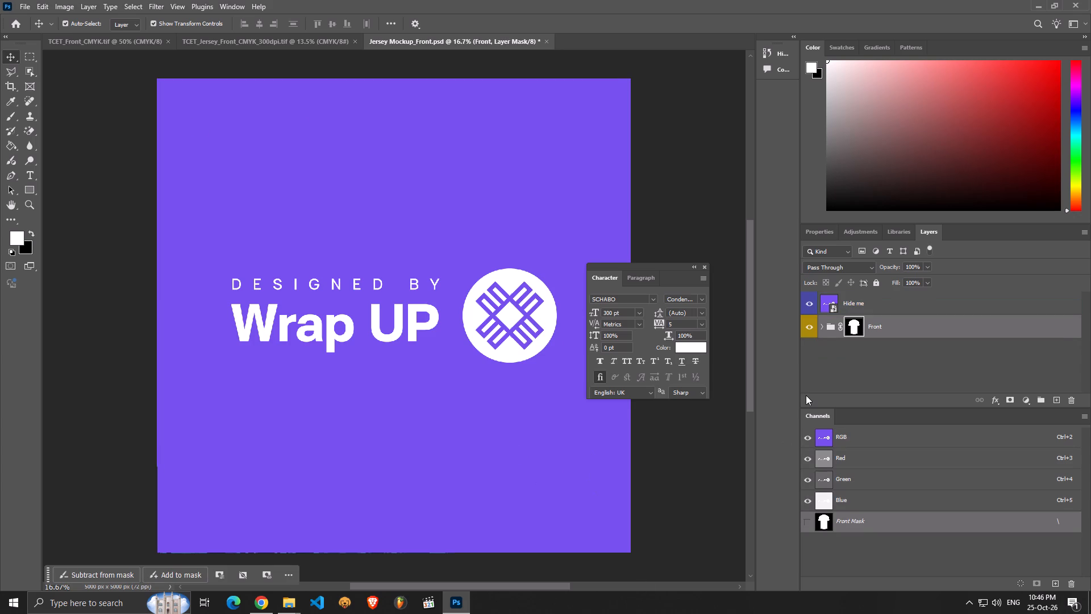
Undo the deletion of the Color Fill 4 layer in the jersey mockup.
key("ctrl+z")
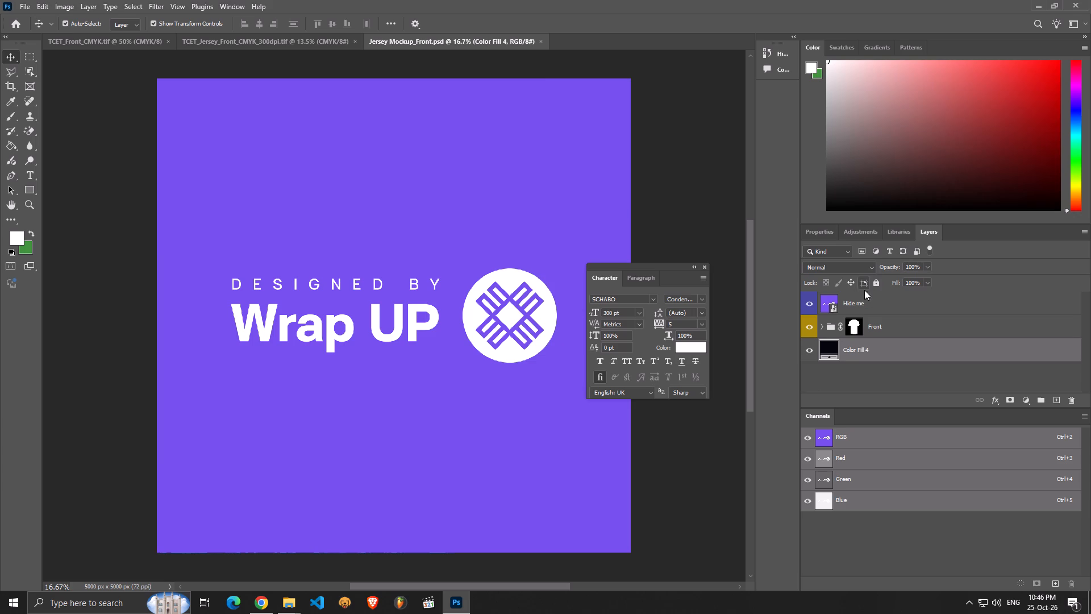
Delete the Hide me layer that covers the jersey mockup.
left_click(864, 298)
key("Delete")
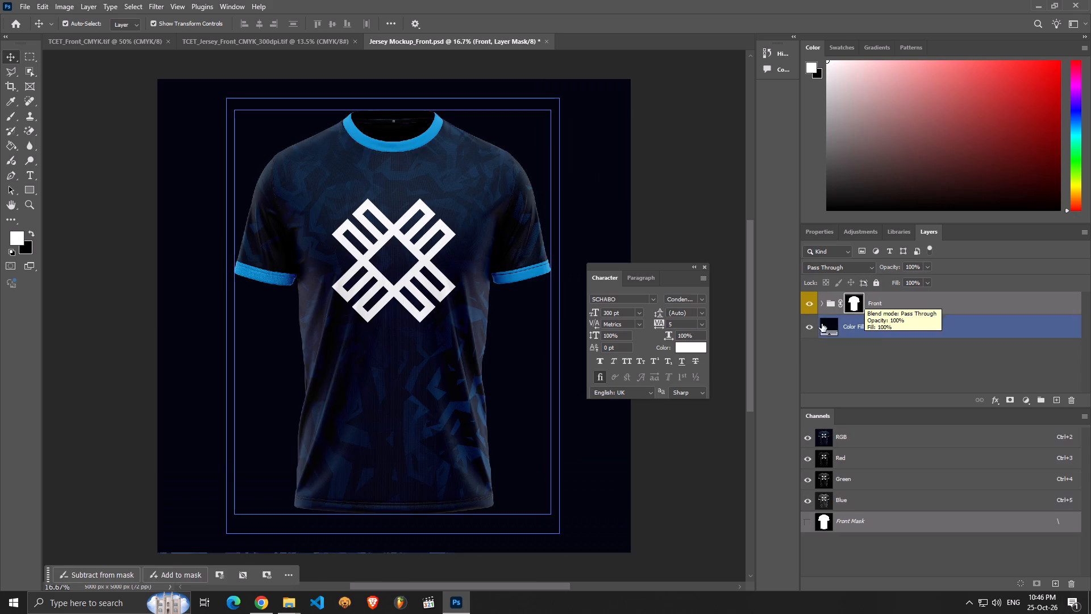
Hide the Color Fill 4 background layer behind the jersey.
left_click(808, 329)
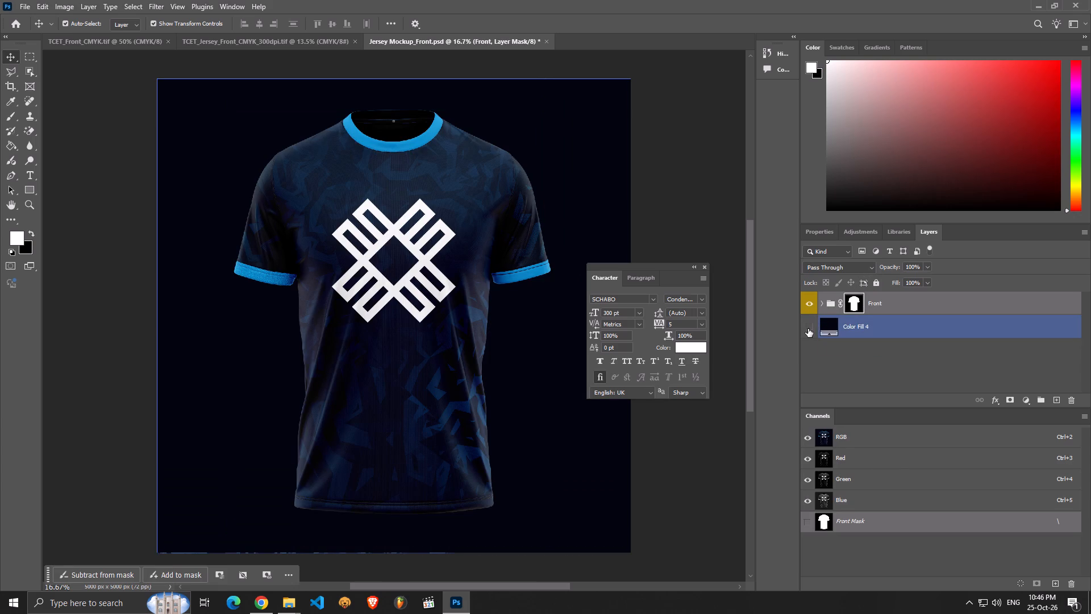
Expand the Front group and toggle the PARTS MERGED layer's visibility to check what it affects.
left_click(821, 304)
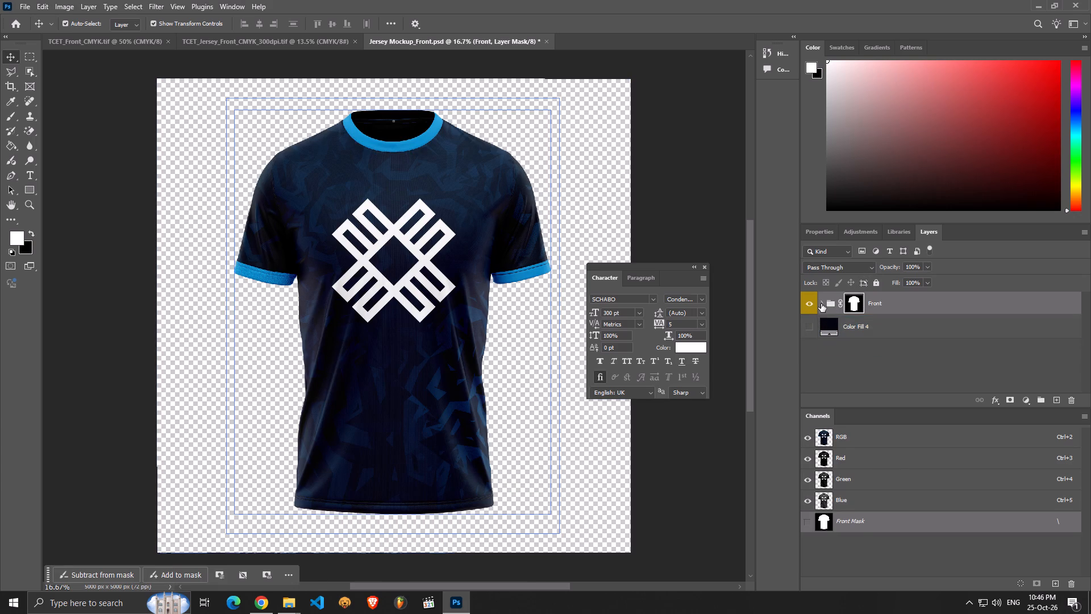
scroll(832, 357, "down", 1)
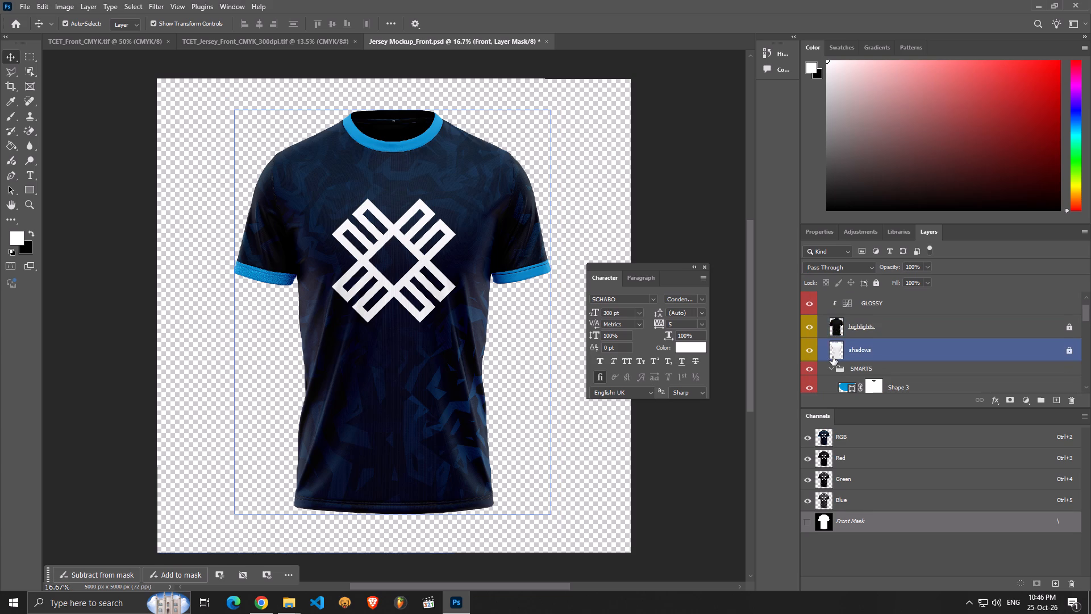
scroll(832, 357, "down", 11)
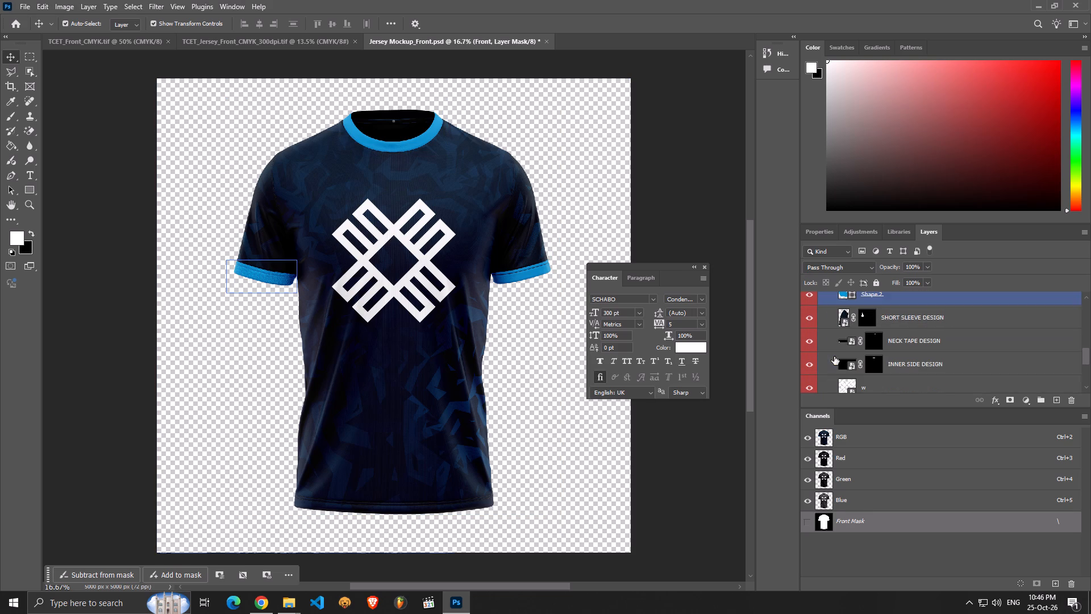
scroll(834, 356, "down", 5)
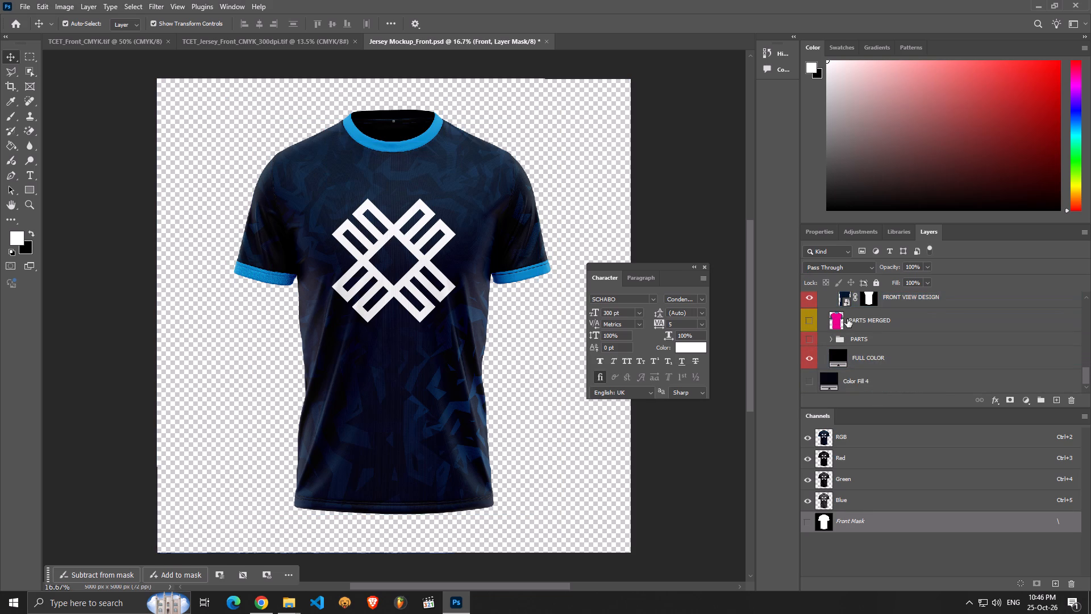
left_click(810, 320)
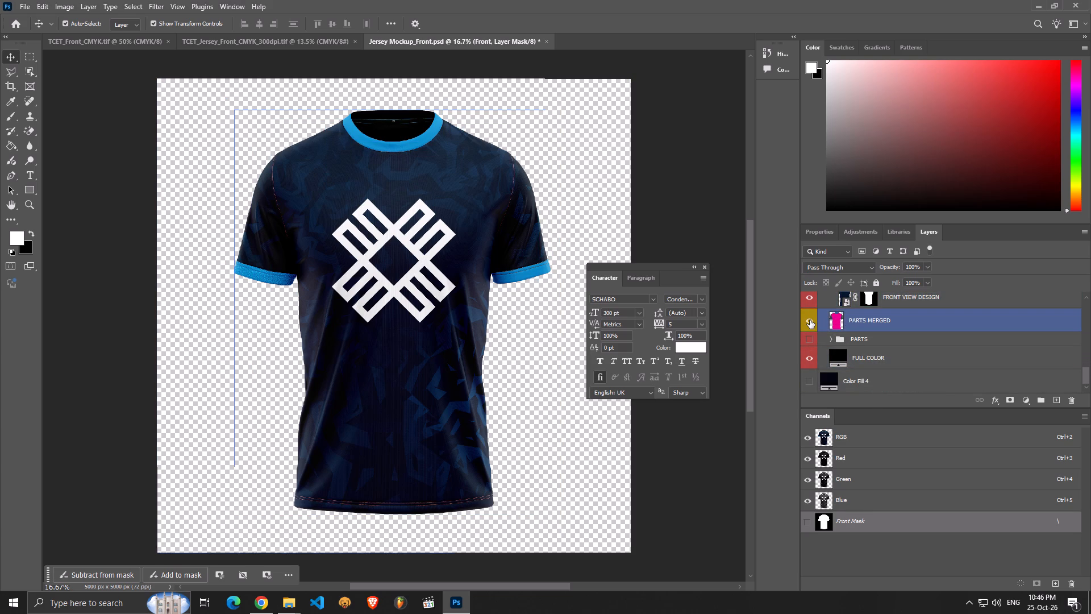
left_click(810, 320)
Review the Front group's layers from the design smart objects up to the highlights and GLOSSY layers.
scroll(829, 315, "up", 5)
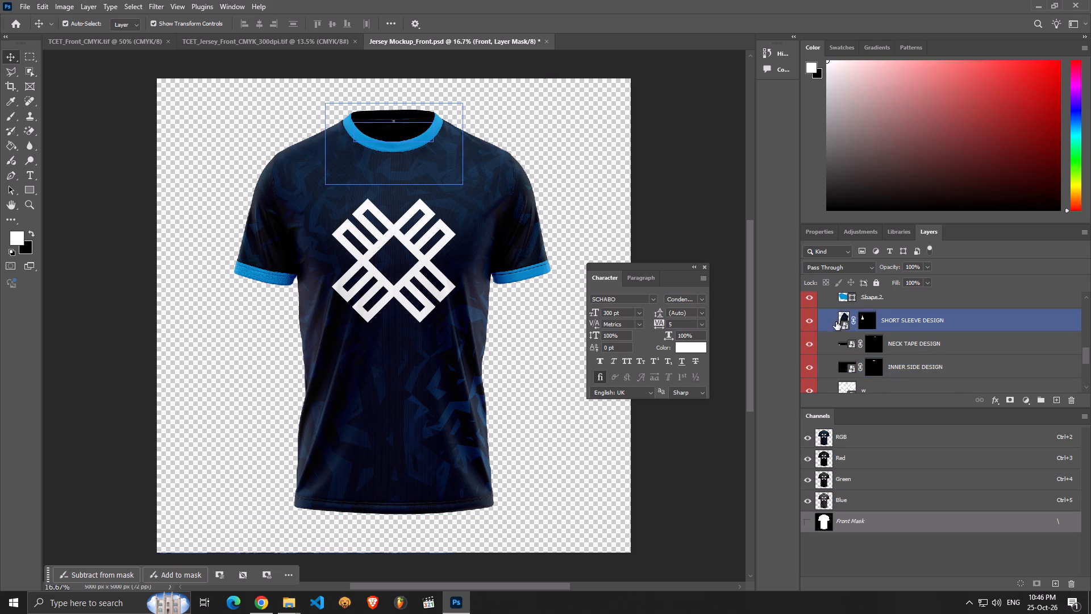
scroll(846, 342, "up", 3)
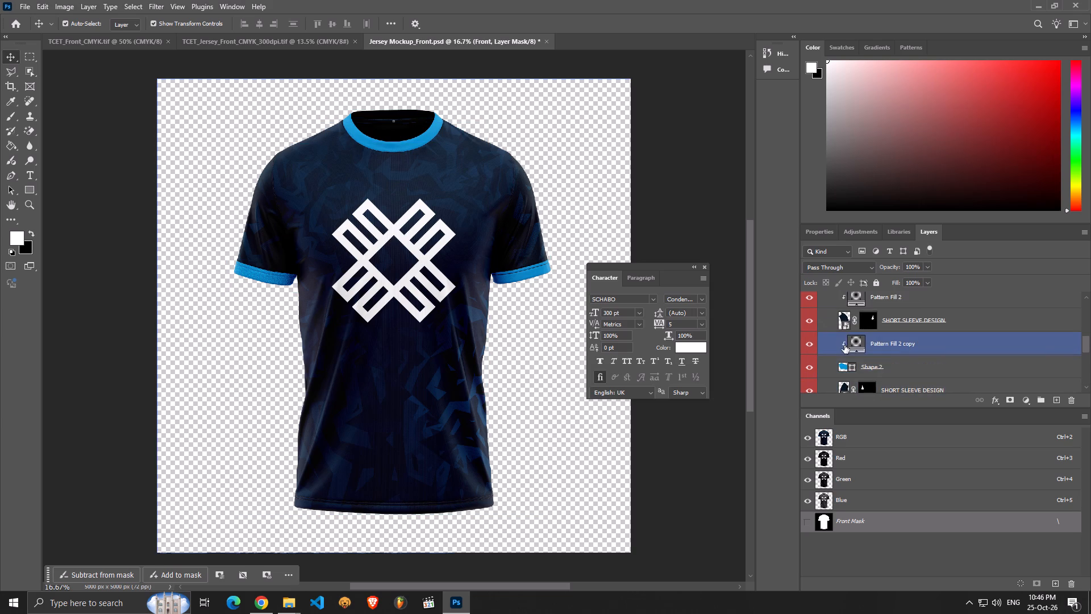
scroll(850, 329, "up", 6)
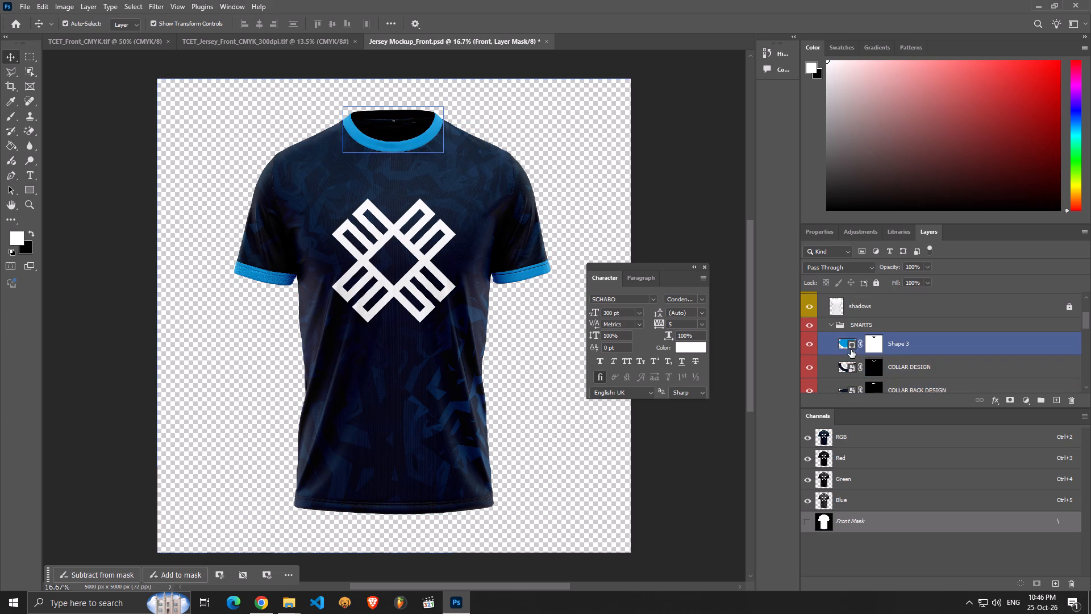
scroll(851, 346, "up", 2)
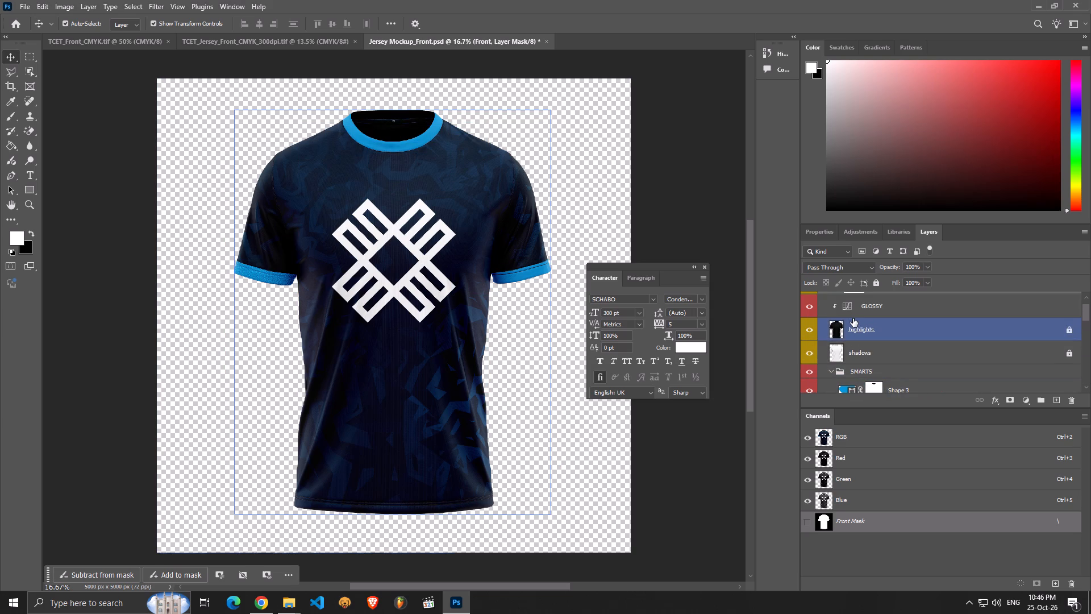
scroll(853, 326, "up", 2)
Toggle the INNER SIDE DESIGN layer's visibility off and on to identify its part of the jersey.
scroll(873, 352, "down", 4)
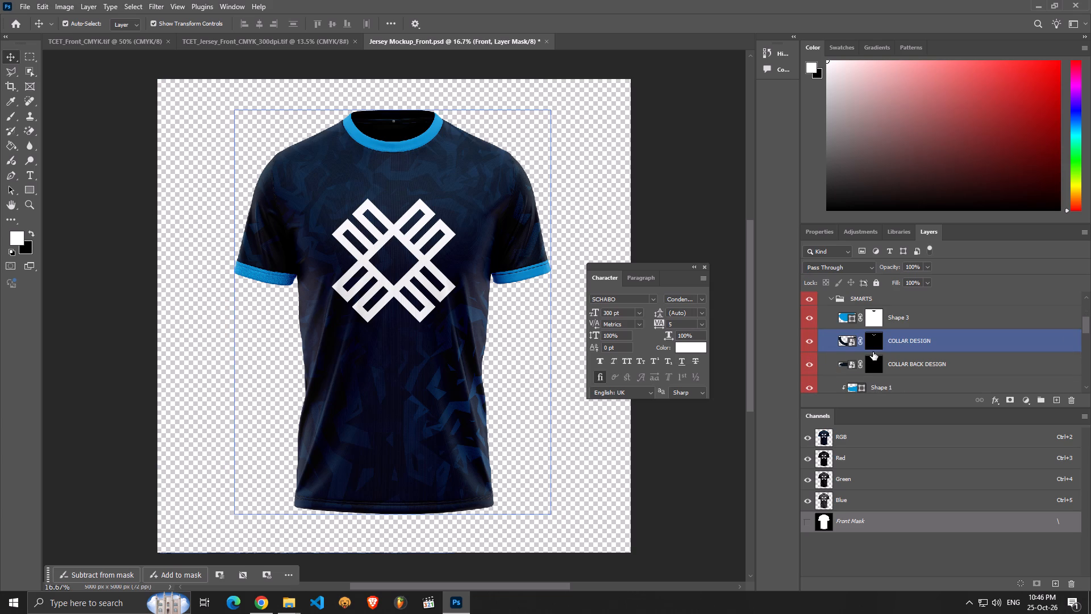
scroll(873, 352, "down", 3)
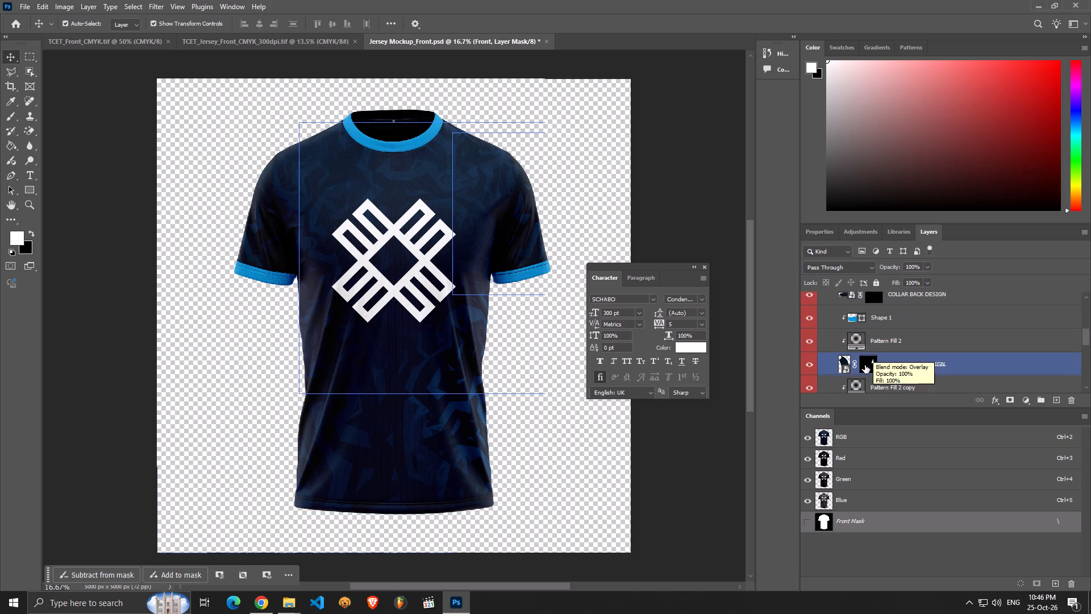
scroll(865, 365, "down", 3)
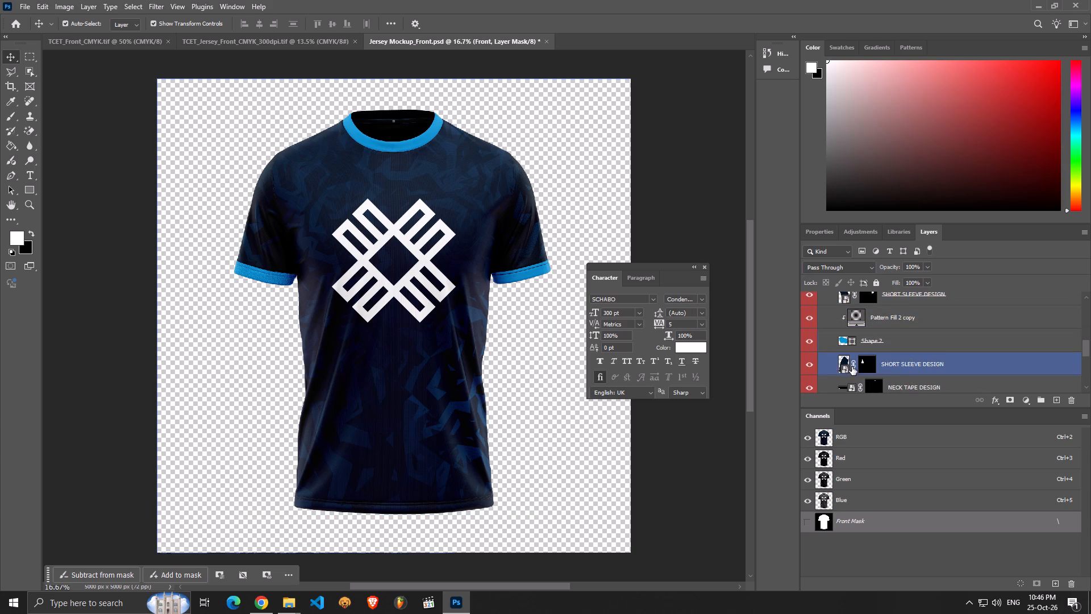
scroll(841, 362, "down", 2)
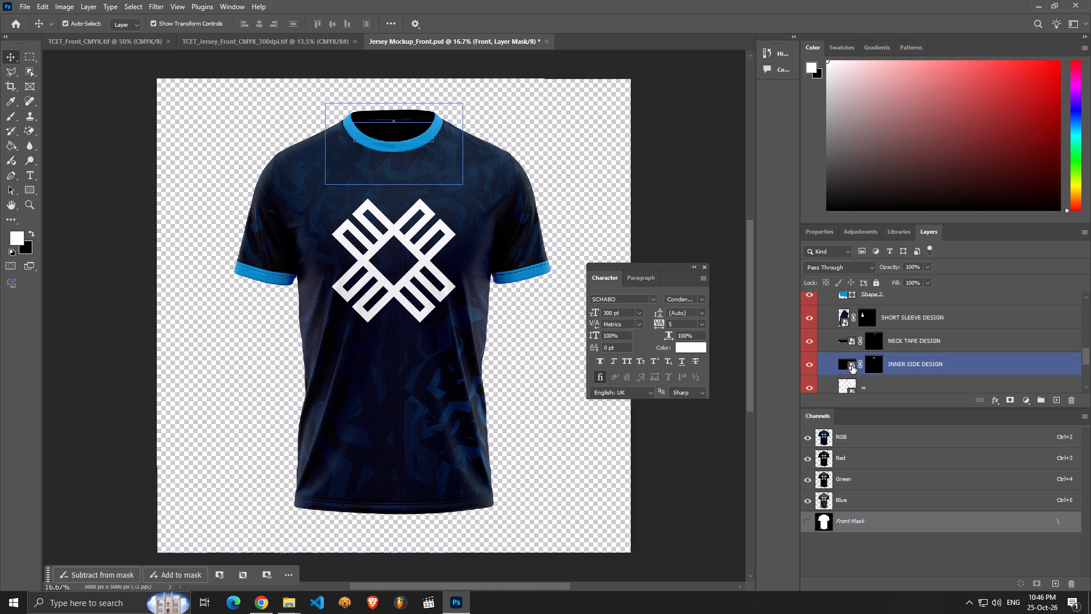
left_click(811, 367)
left_click(811, 367)
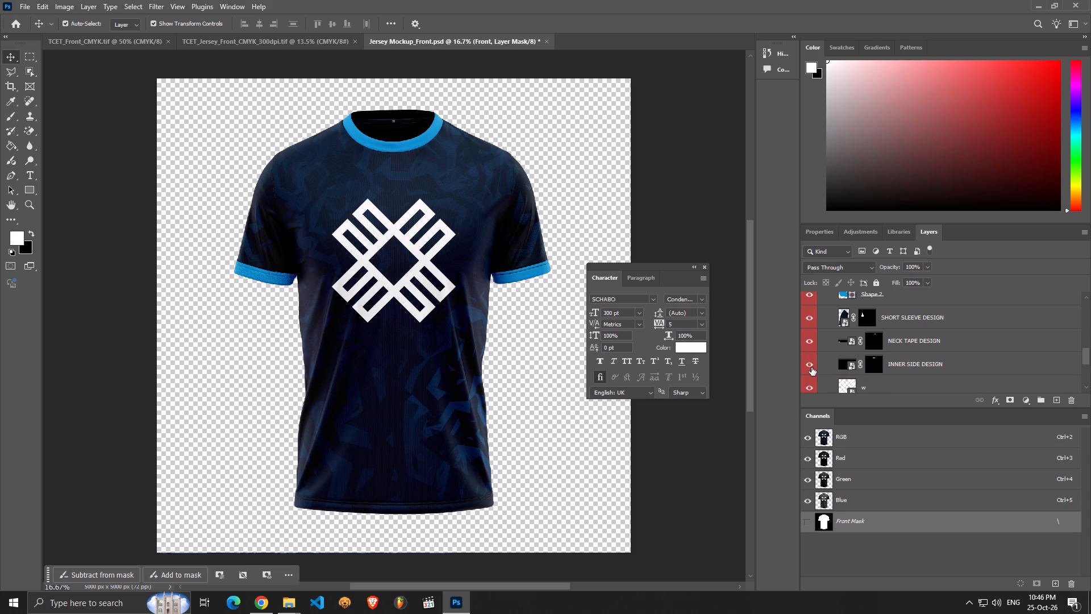
Toggle the FULL COLOR layer's visibility off and on to check its effect on the jersey.
scroll(849, 363, "down", 7)
left_click(806, 358)
left_click(806, 358)
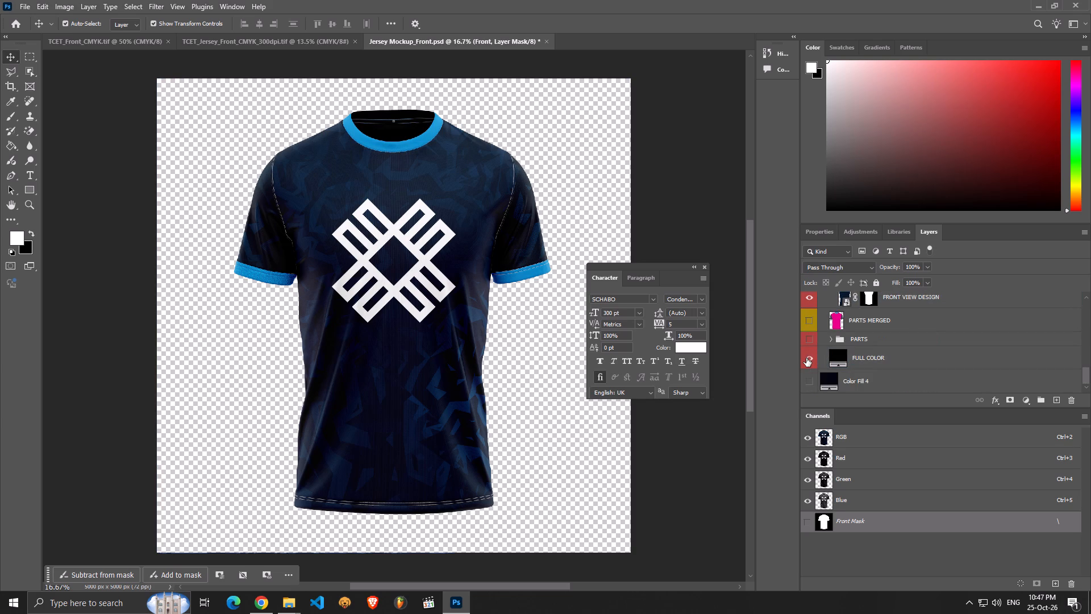
Toggle the highlights layer's visibility off and on to check its effect on the jersey.
scroll(862, 355, "up", 9)
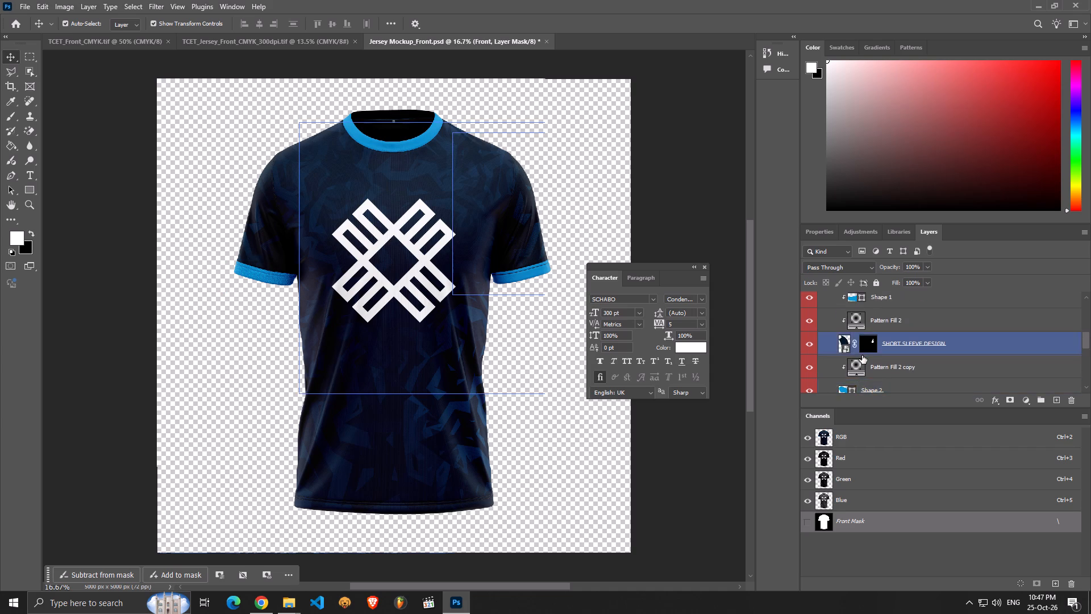
scroll(862, 355, "up", 8)
left_click(811, 350)
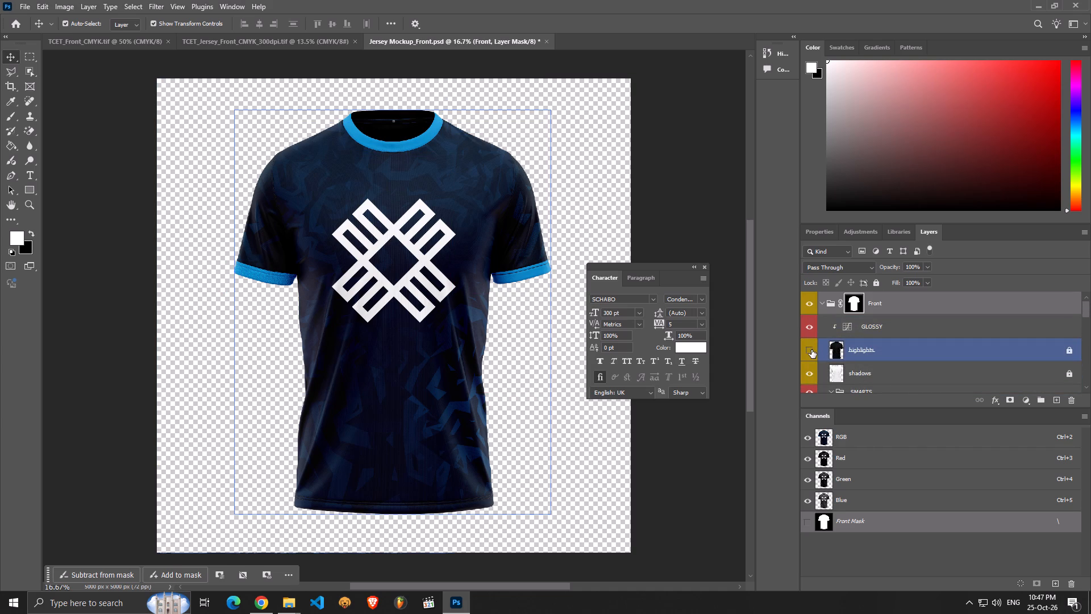
left_click(811, 350)
Toggle the shadows layer's visibility off and on to check its effect on the jersey.
scroll(811, 350, "down", 1)
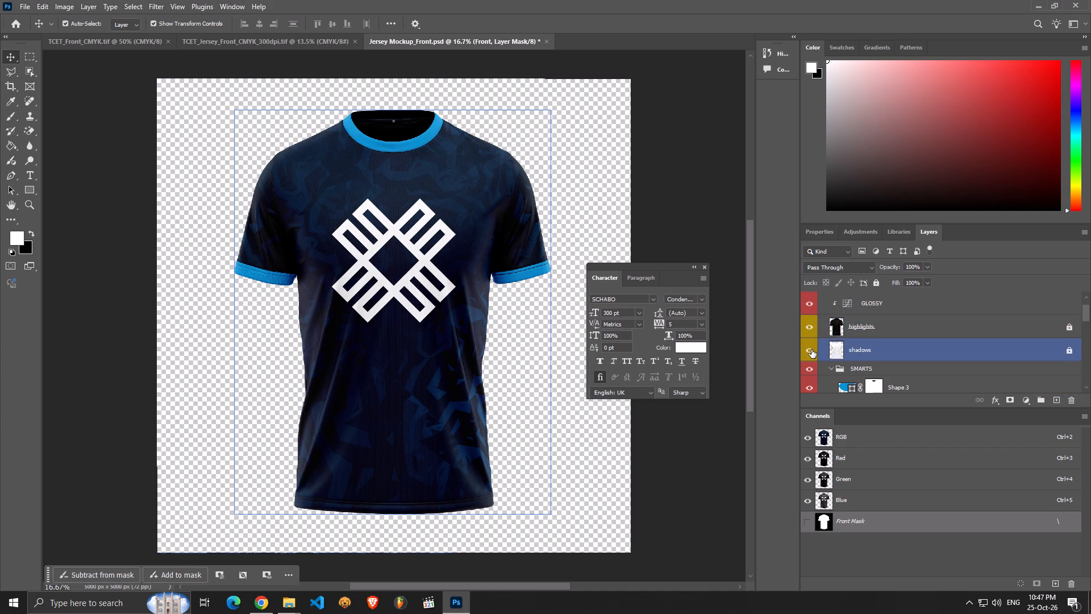
scroll(827, 349, "down", 1)
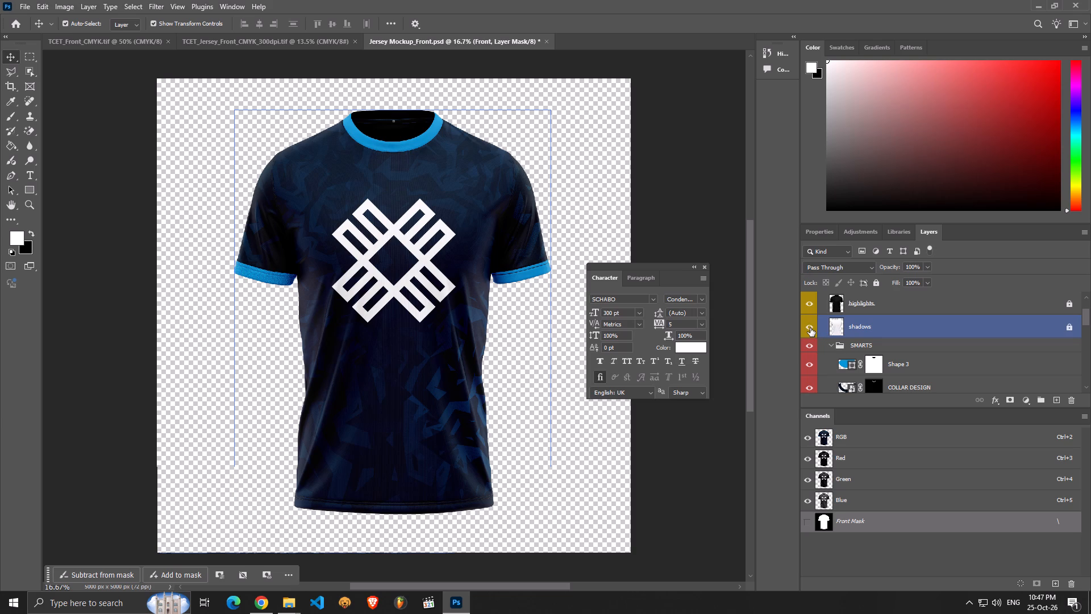
left_click(810, 327)
left_click(810, 327)
Toggle the NECK TAPE DESIGN layer's visibility off and on to identify its part of the jersey.
scroll(811, 330, "down", 1)
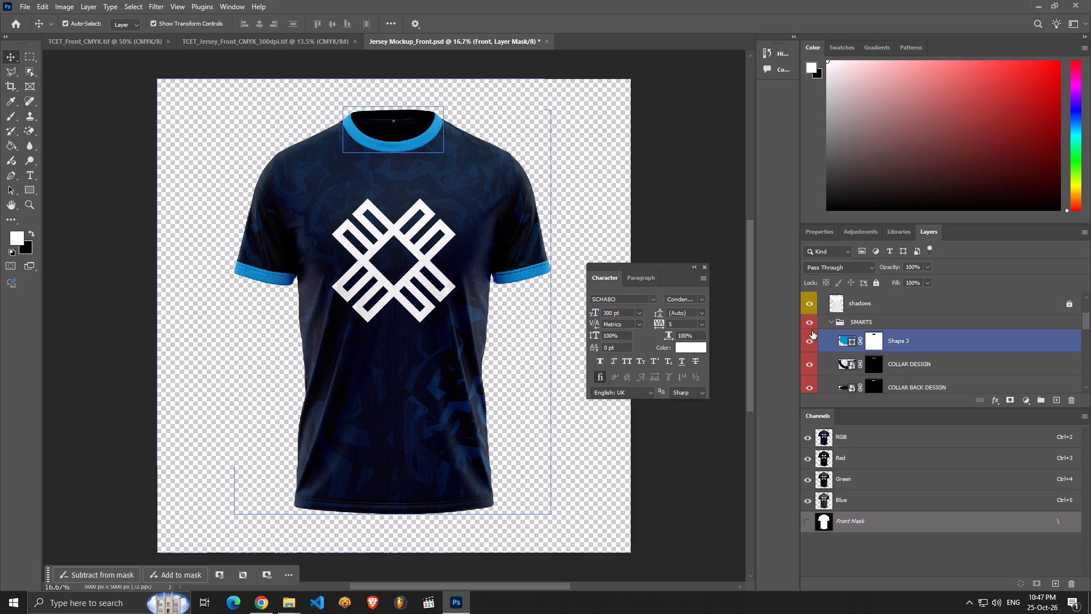
scroll(814, 348, "down", 4)
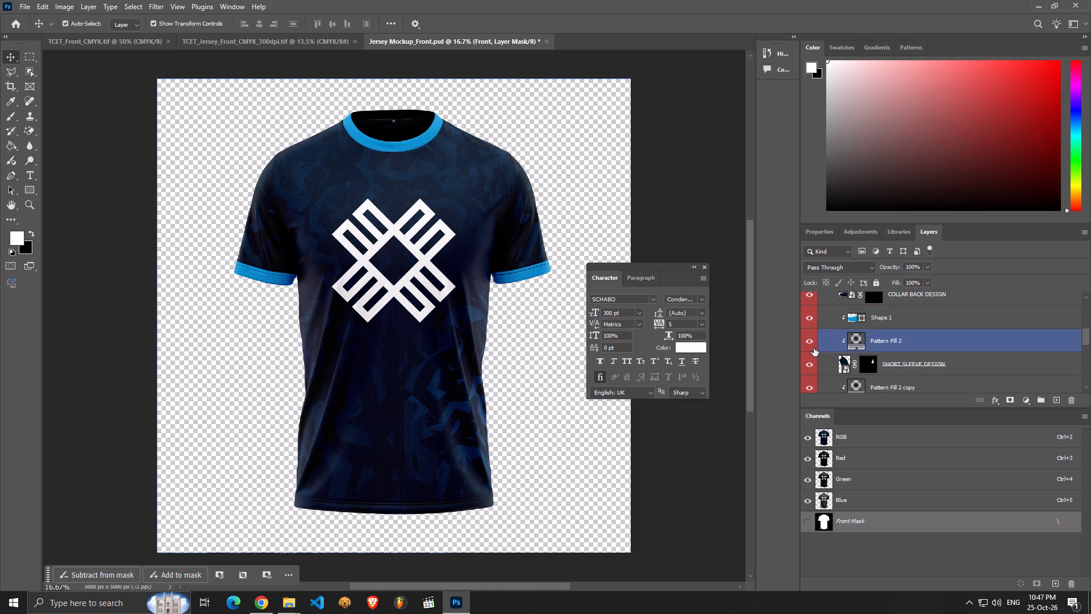
scroll(814, 348, "down", 5)
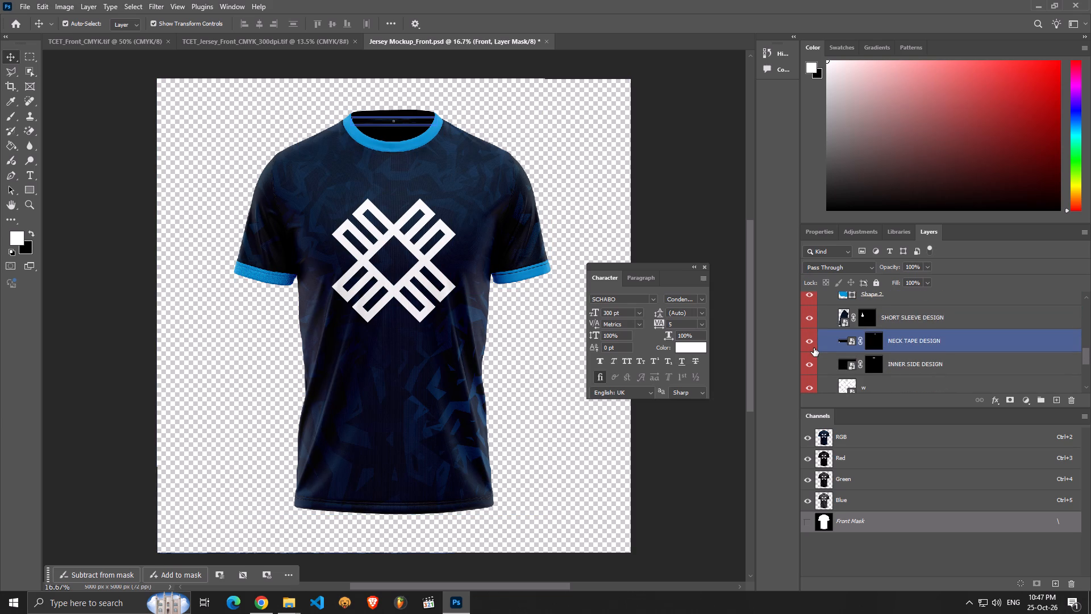
left_click(810, 343)
left_click(810, 343)
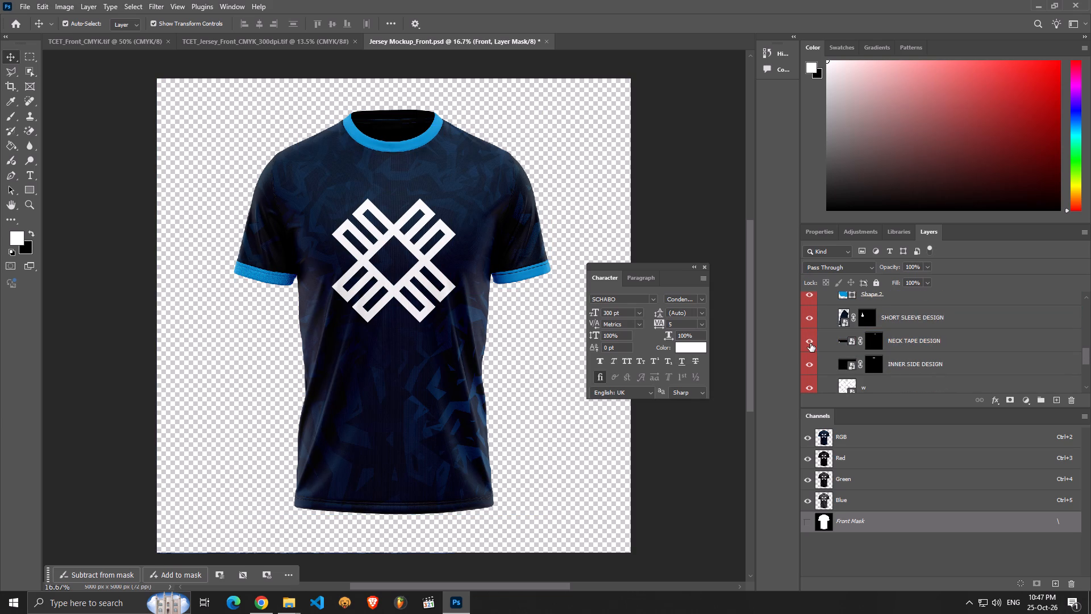
Open the contents of the front view design smart object in the jersey mockup for editing.
scroll(810, 343, "down", 2)
double_click(846, 367)
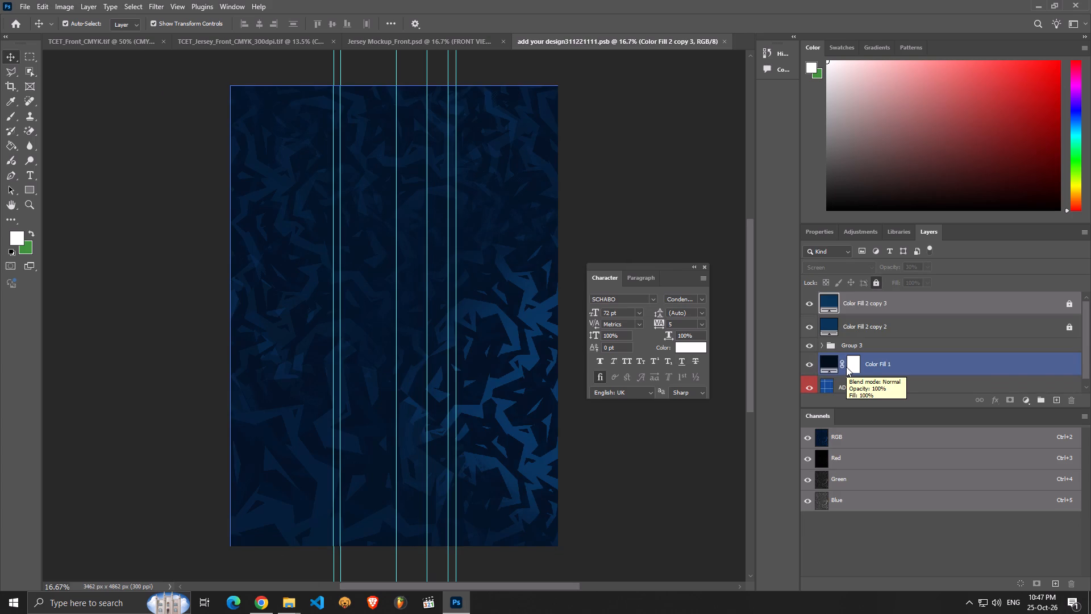
Hide Color Fill 2 copy 3, Color Fill 2 copy 2, Group 3 and Color Fill 1, keeping only the ADD YOUR DESIGN layer visible.
left_click(809, 302)
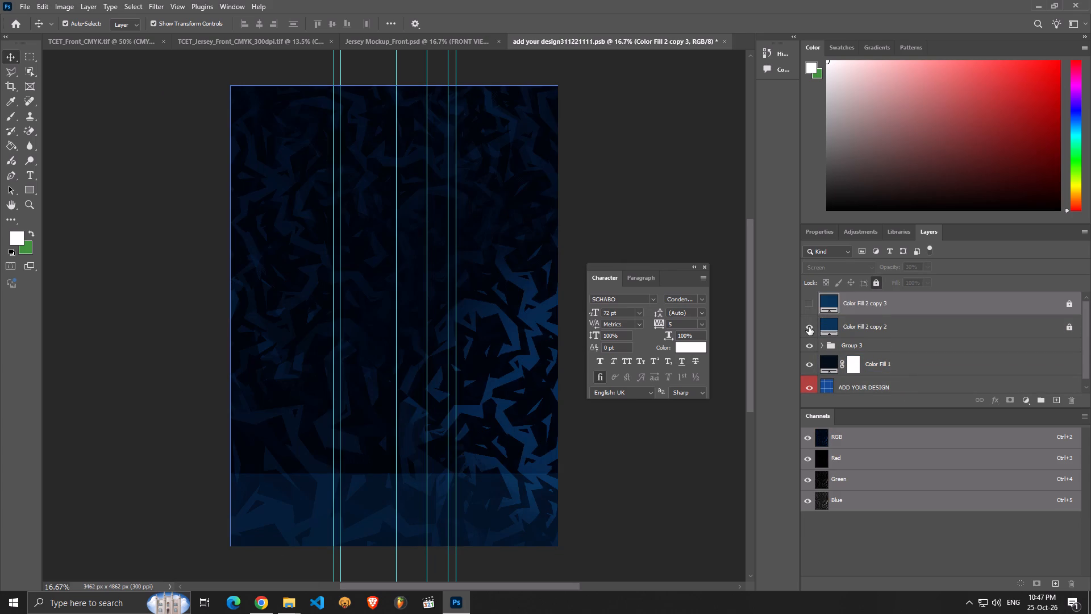
left_click(809, 327)
left_click(810, 347)
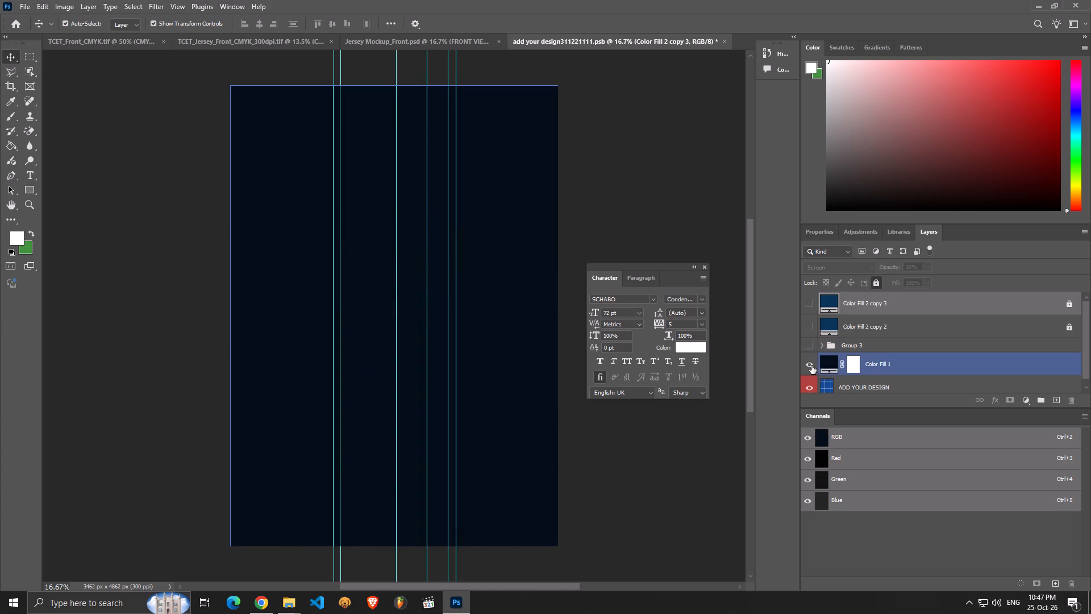
left_click(811, 366)
scroll(813, 358, "down", 1)
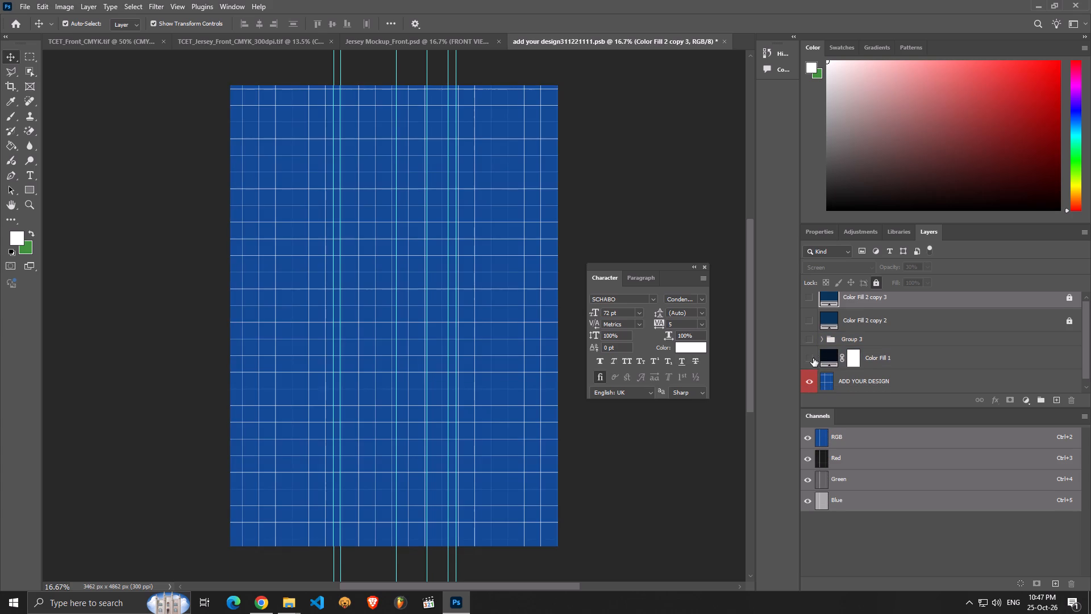
left_click(805, 383)
left_click(806, 383)
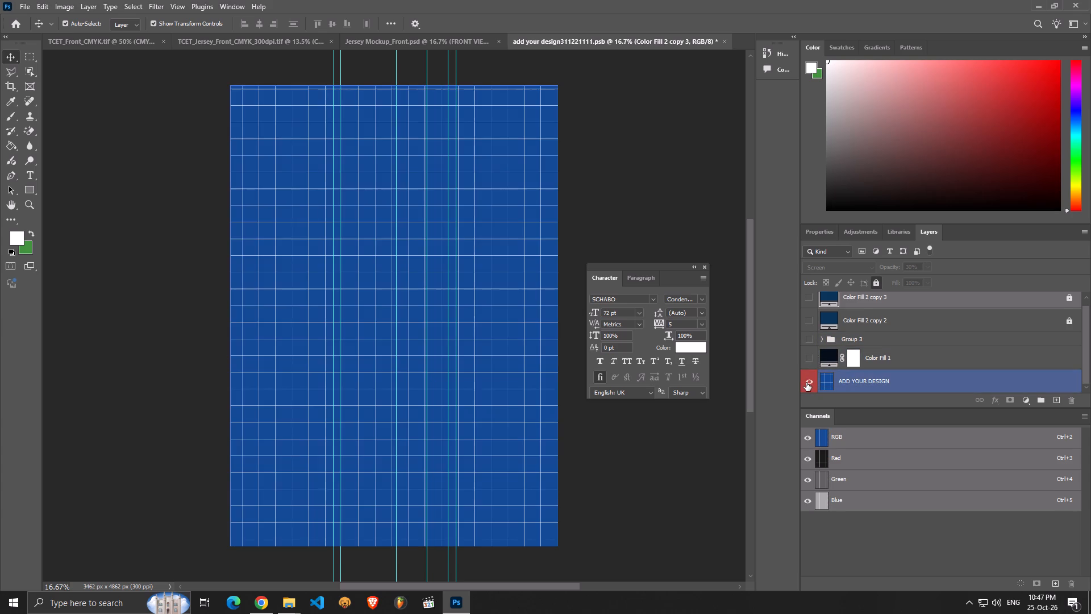
Select the ADD YOUR DESIGN grid layer.
left_click(850, 376)
right_click(850, 377)
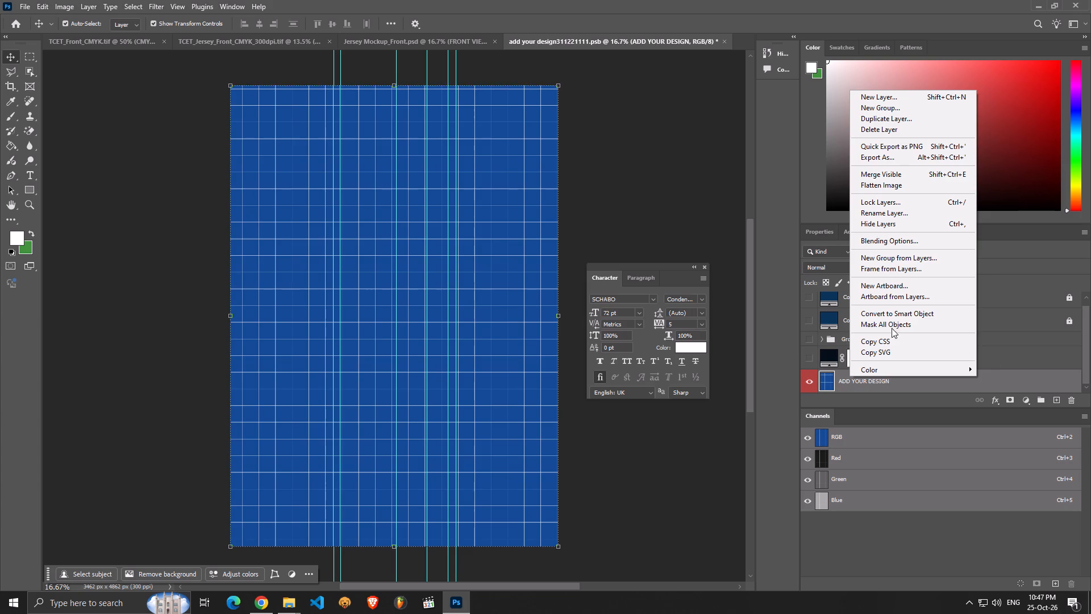
left_click(120, 39)
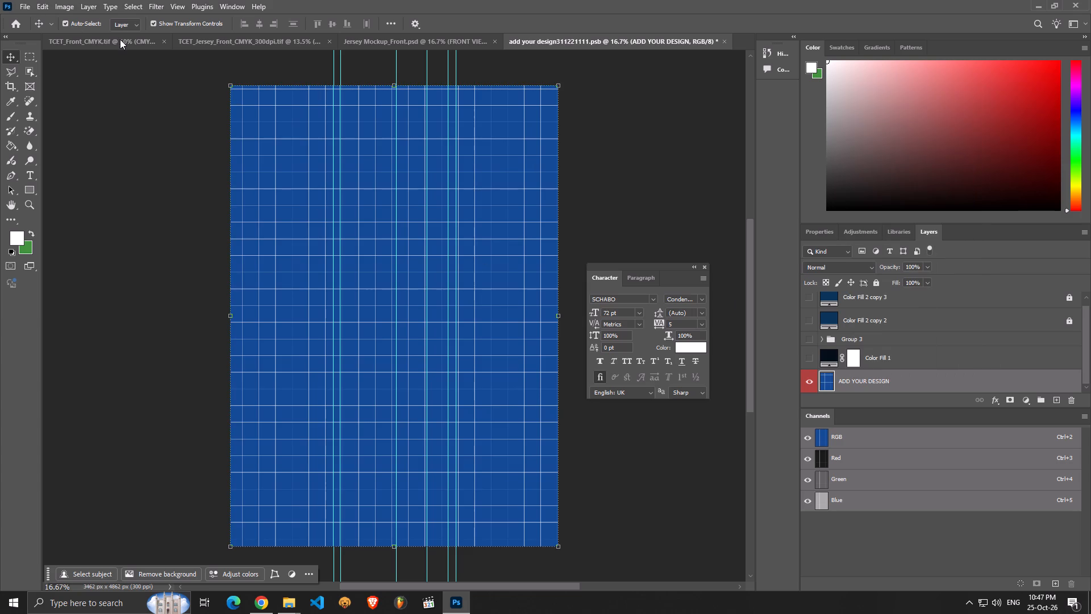
Copy the entire artwork on Layer 1 of TCET_Jersey_Front_CMYK_300dpi.tif.
left_click(120, 39)
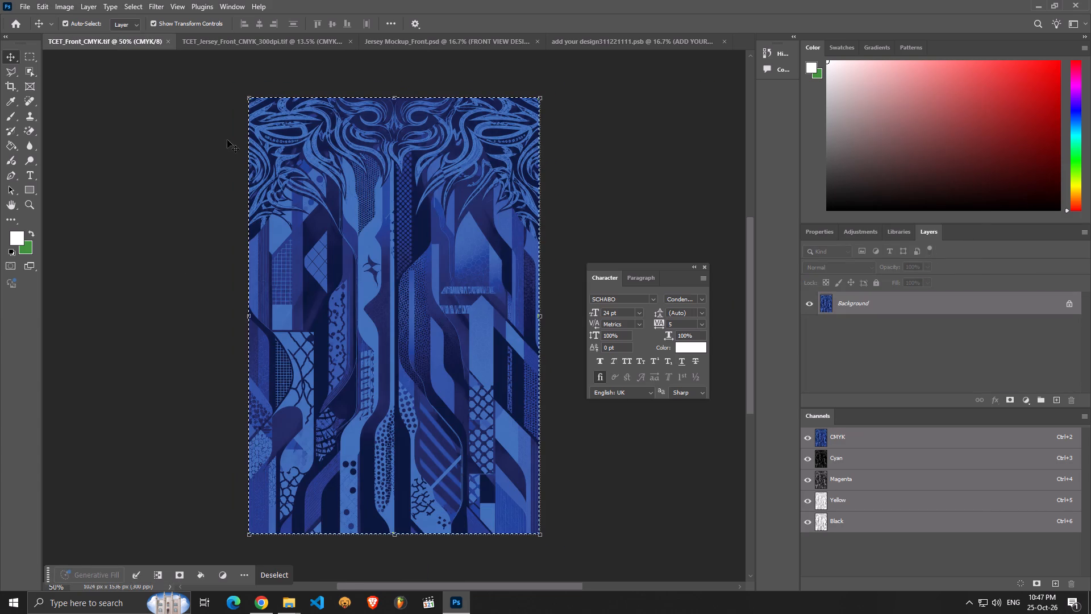
left_click(278, 33)
left_click(274, 41)
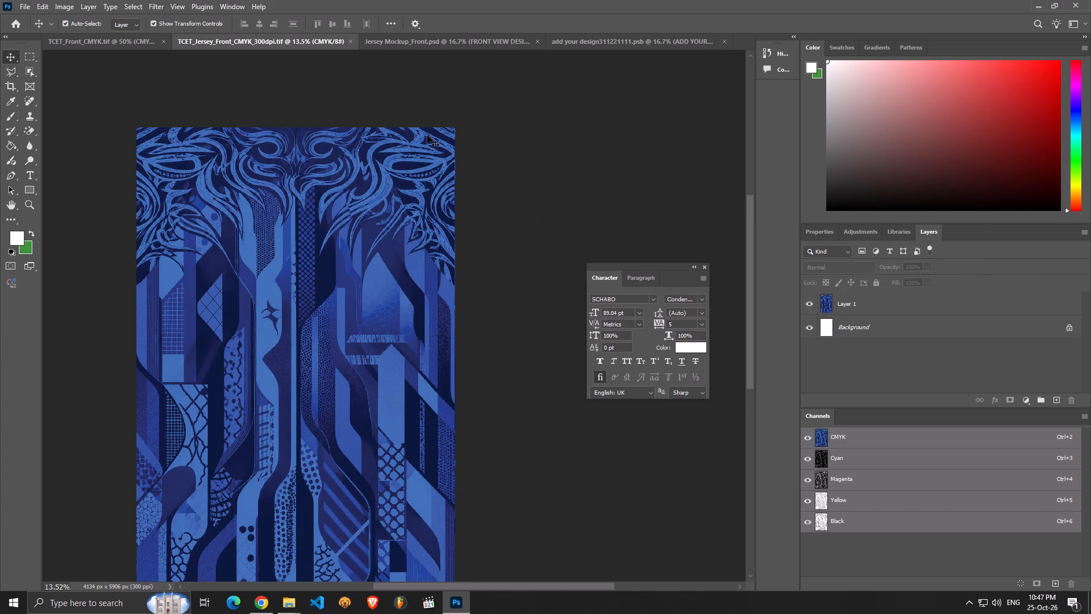
left_click(436, 220)
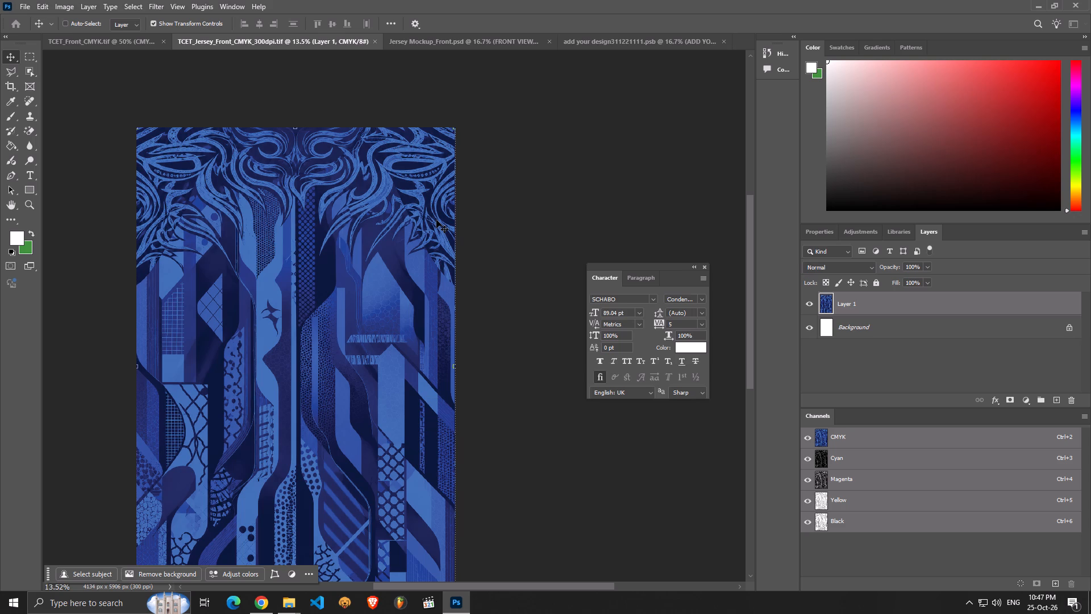
key("ctrl+c")
key("ctrl+a")
key("ctrl+c")
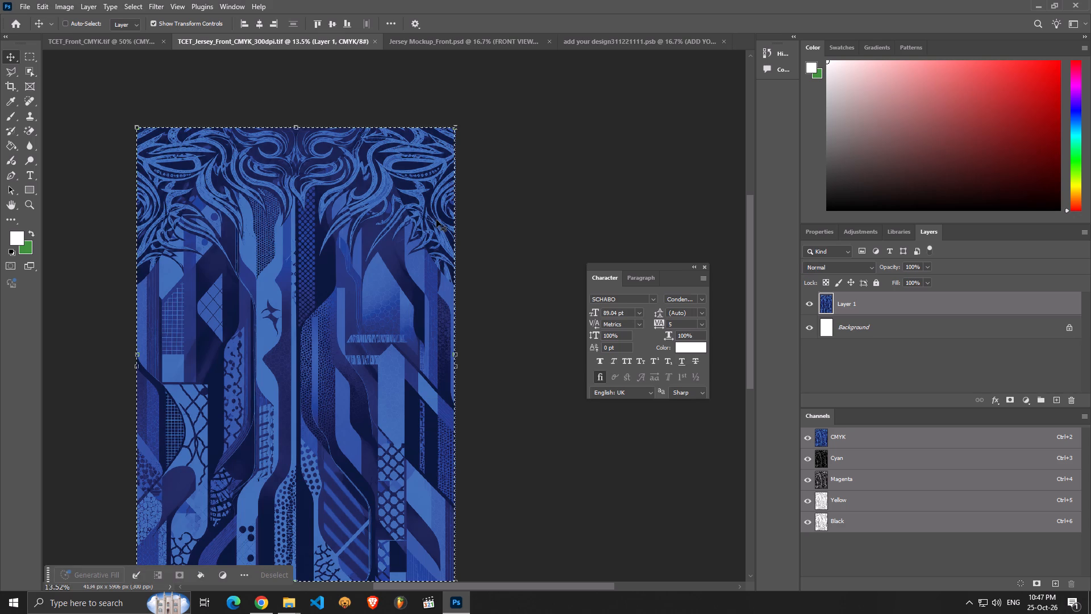
Paste the copied artwork above ADD YOUR DESIGN in add your design311221111.psb and commit its transform at 100% scale.
left_click(597, 34)
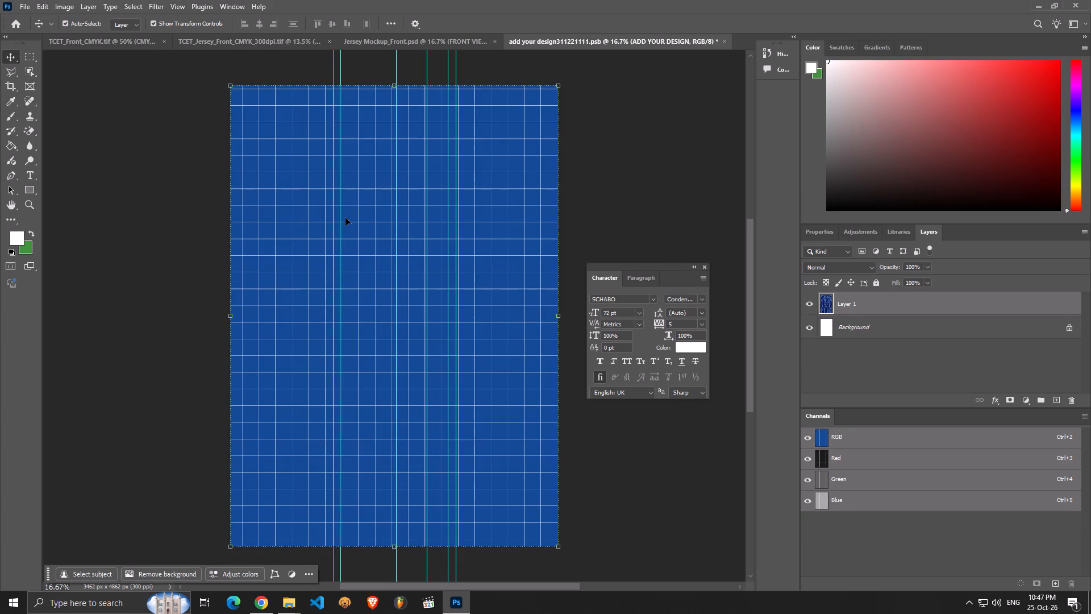
key("ctrl+v")
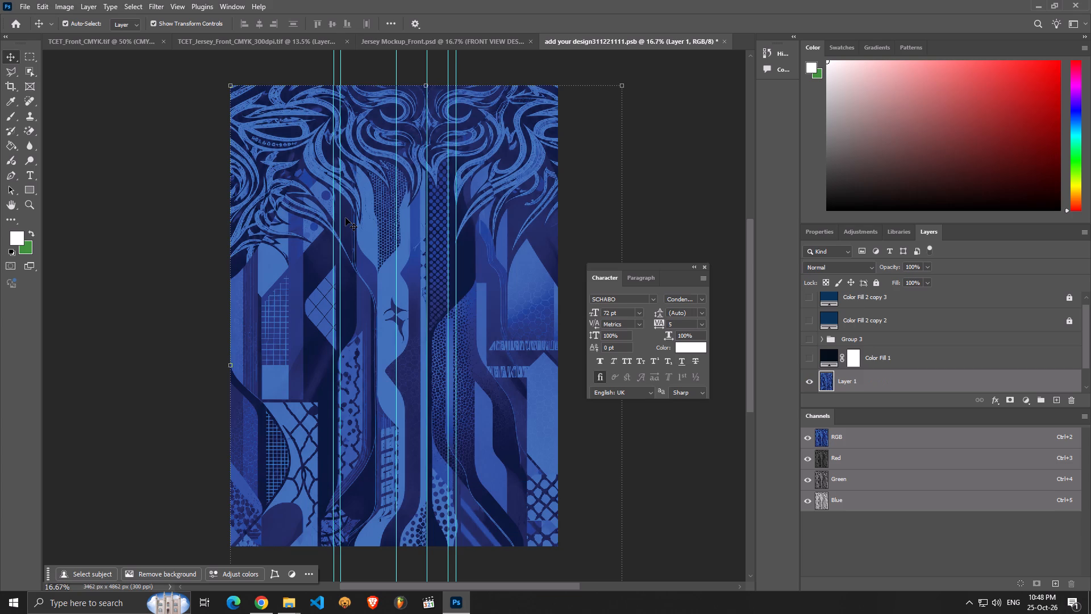
scroll(345, 218, "down", 4)
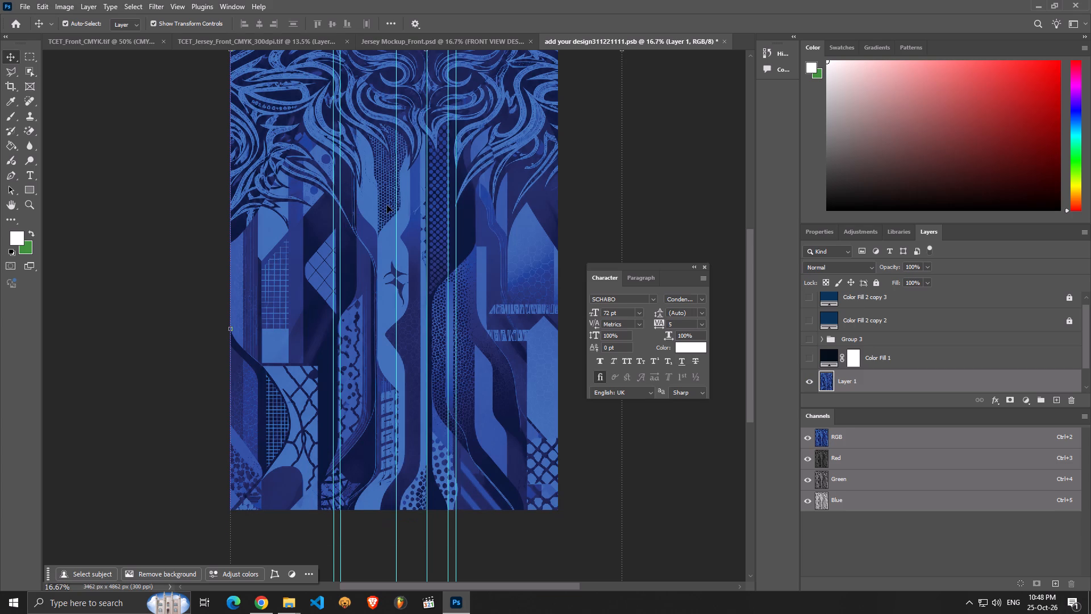
left_click(635, 142)
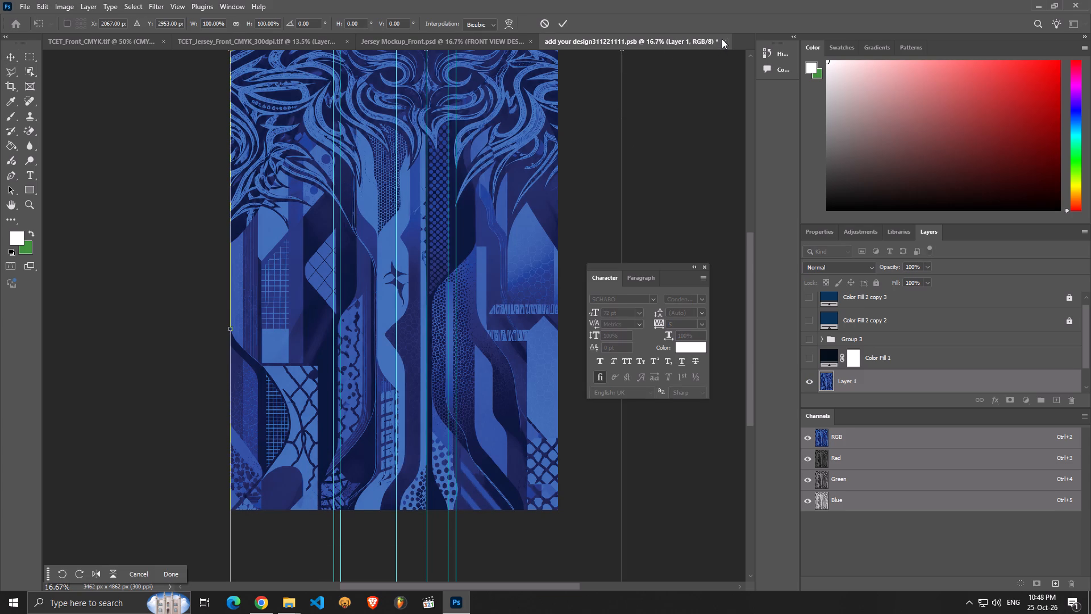
left_click(723, 39)
left_click(559, 24)
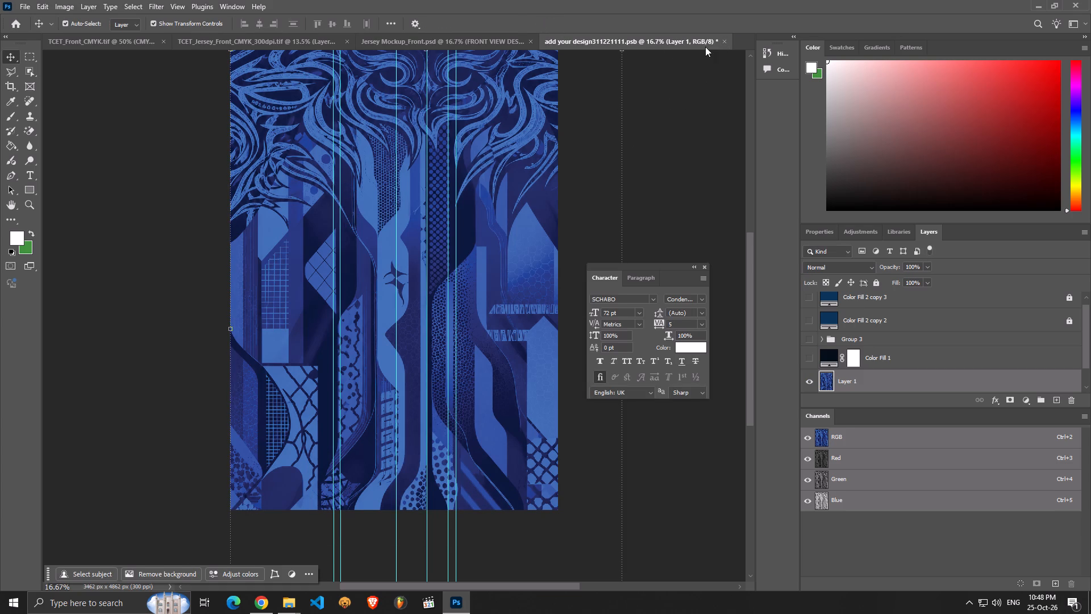
Close add your design311221111.psb, saving its changes to the jersey mockup.
left_click(724, 43)
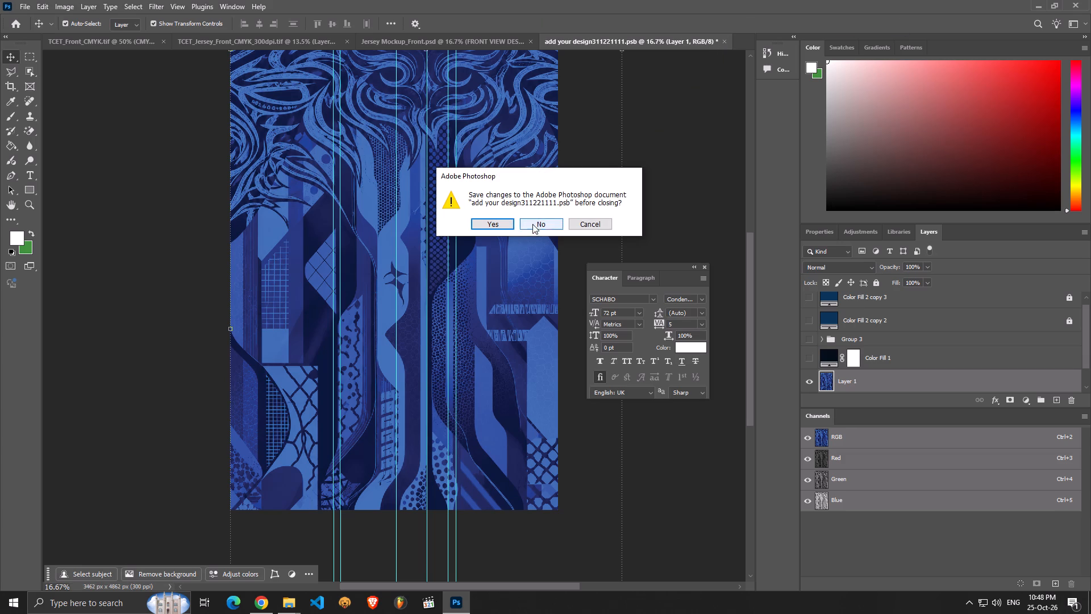
left_click(510, 223)
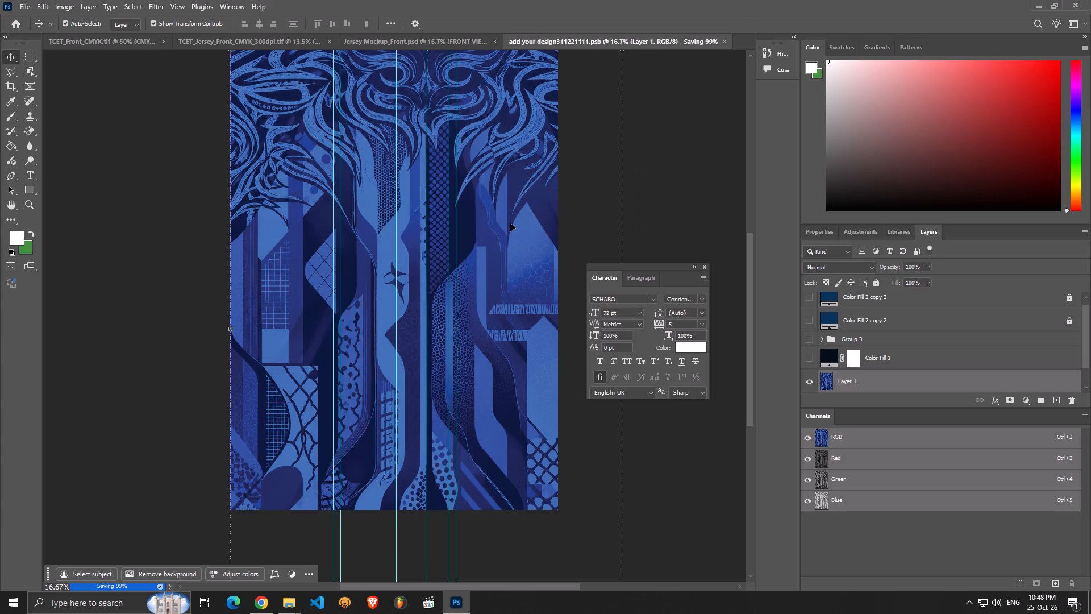
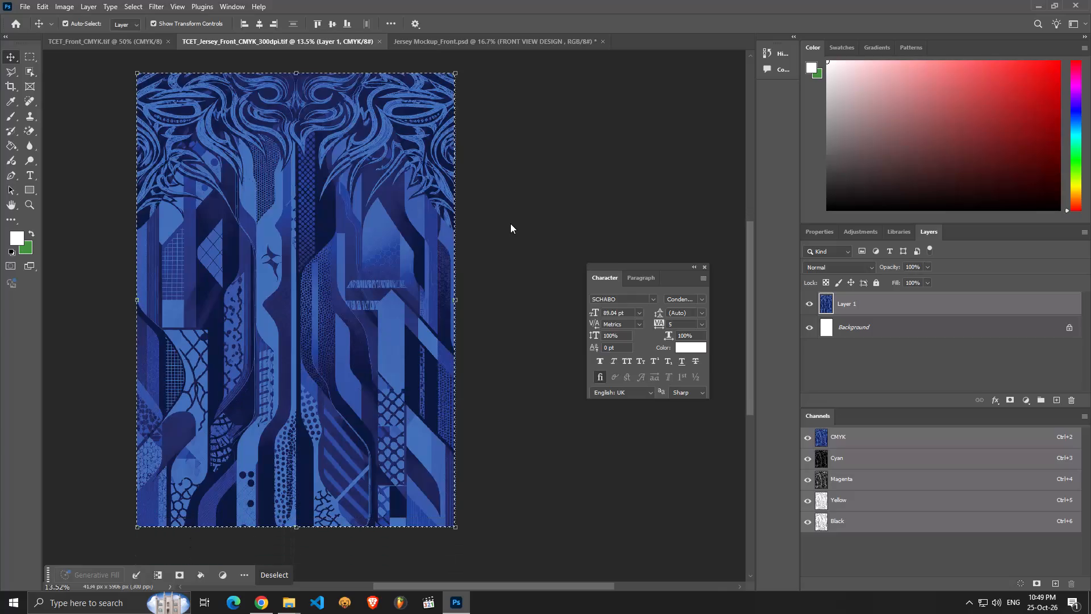
Delete layer w, the white emblem above FRONT VIEW DESIGN, in Jersey Mockup_Front.psd.
left_click(478, 47)
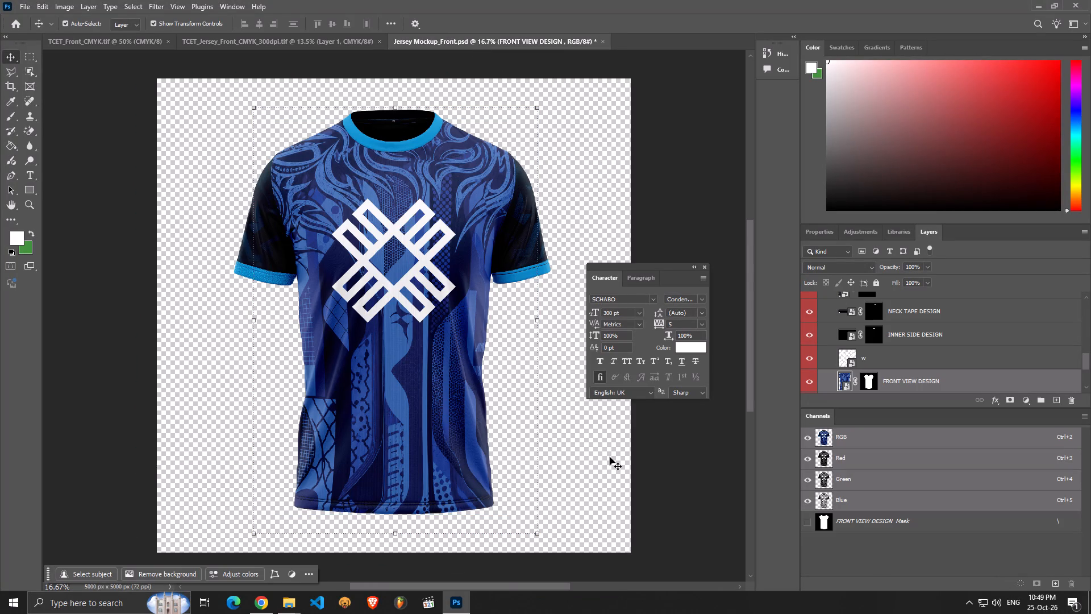
scroll(585, 462, "down", 2)
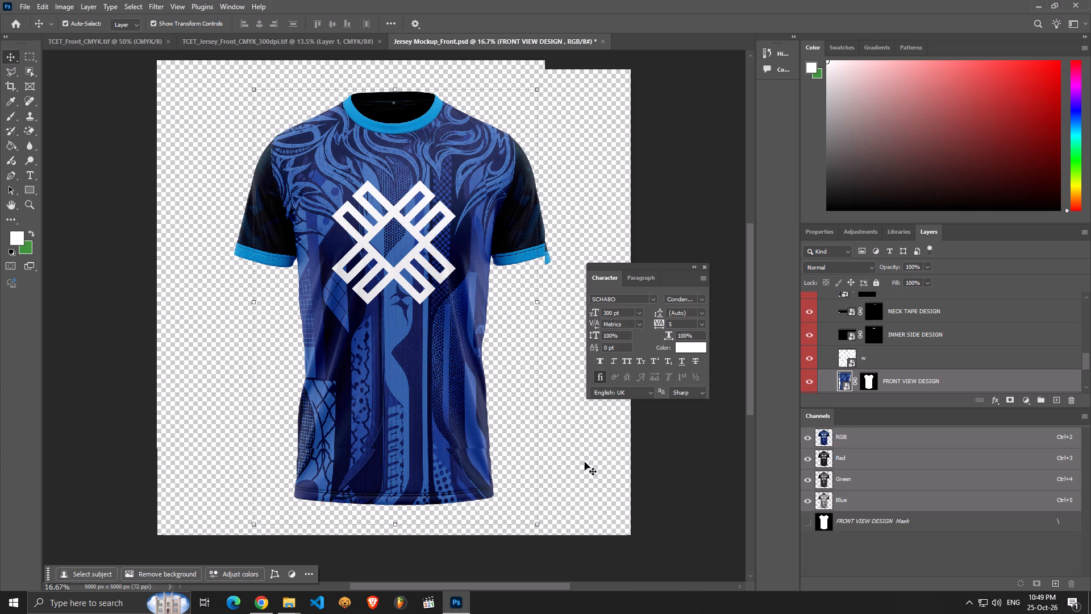
scroll(877, 348, "up", 3)
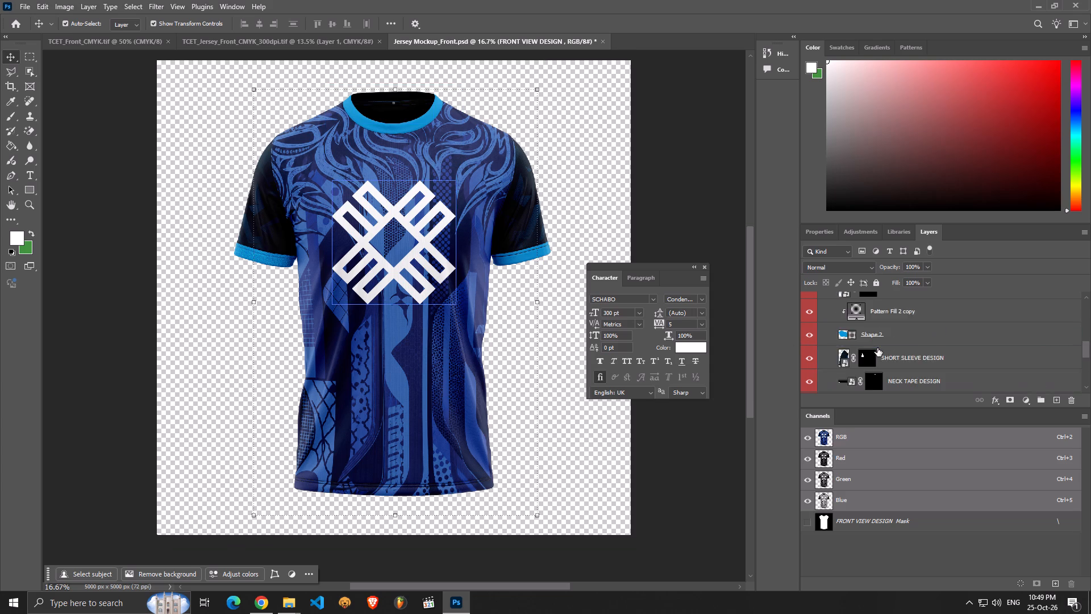
scroll(877, 348, "up", 1)
scroll(877, 348, "down", 4)
left_click(814, 357)
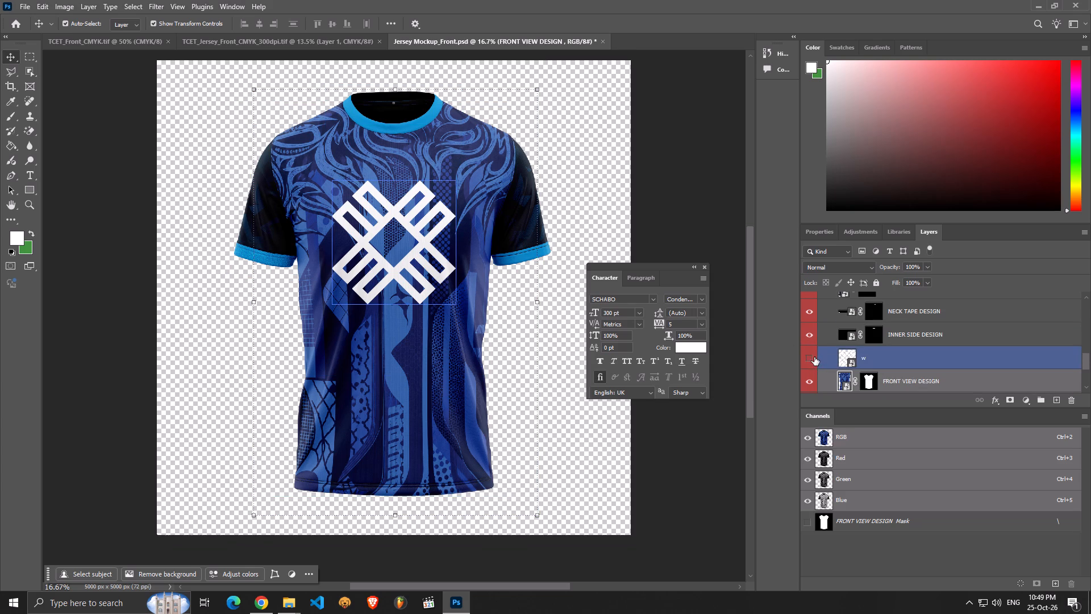
left_click(878, 356)
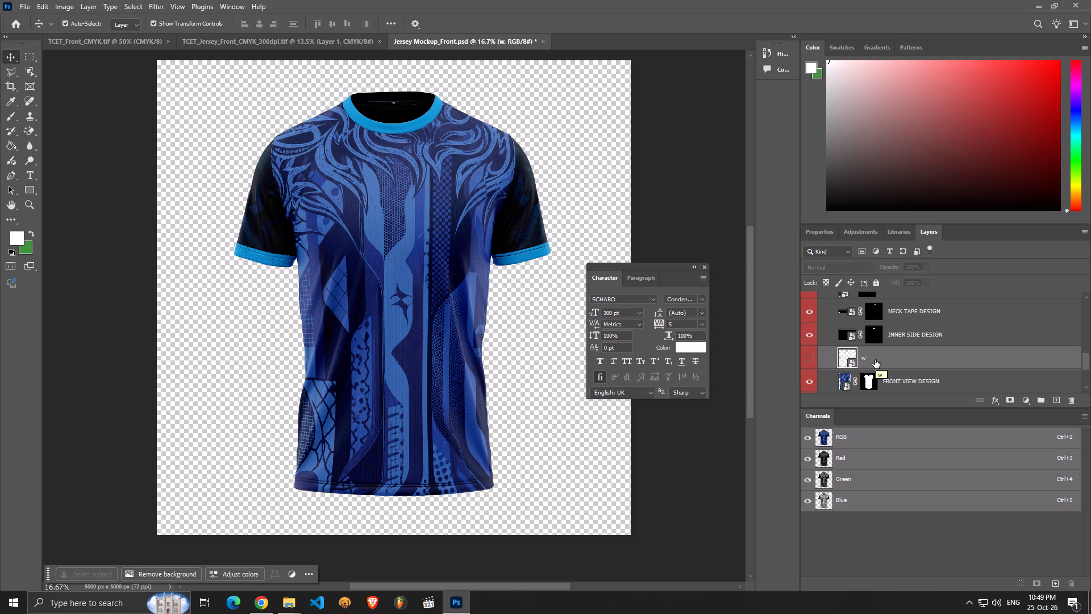
left_click(875, 360)
key("Delete")
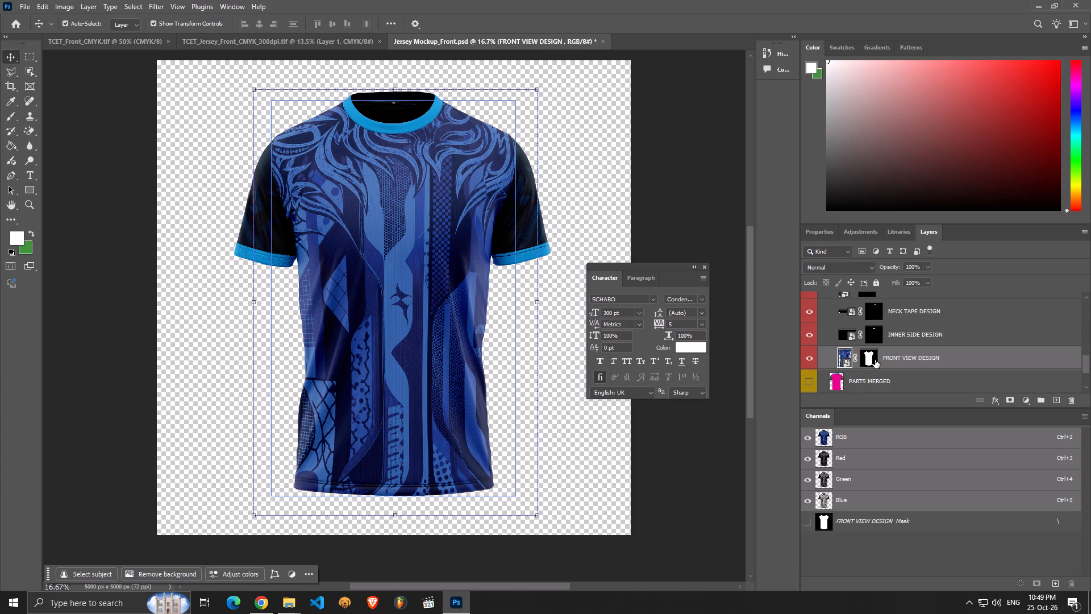
key("ctrl+z")
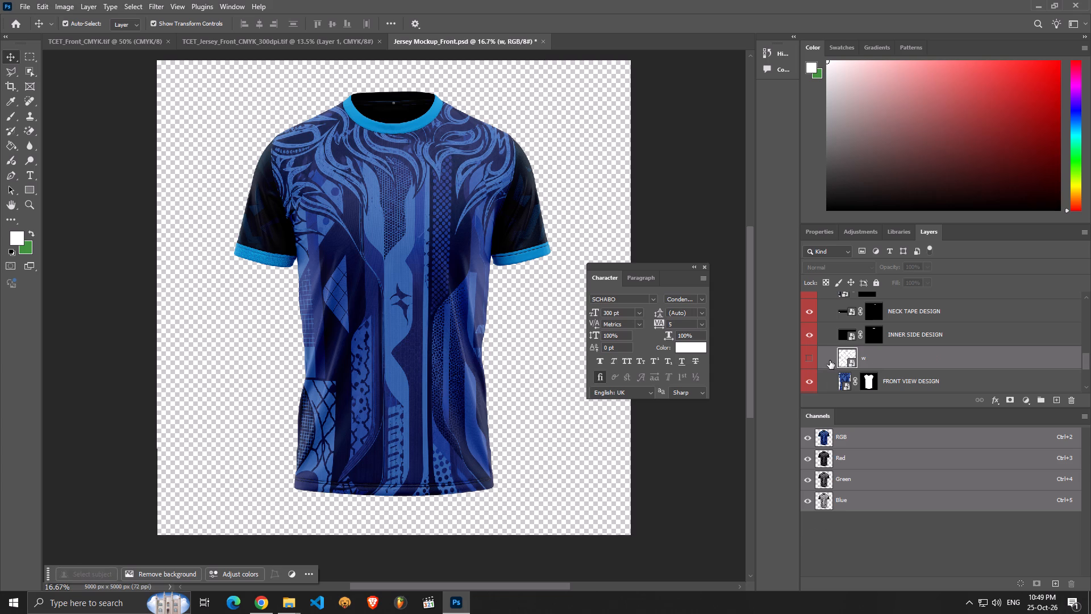
left_click(811, 361)
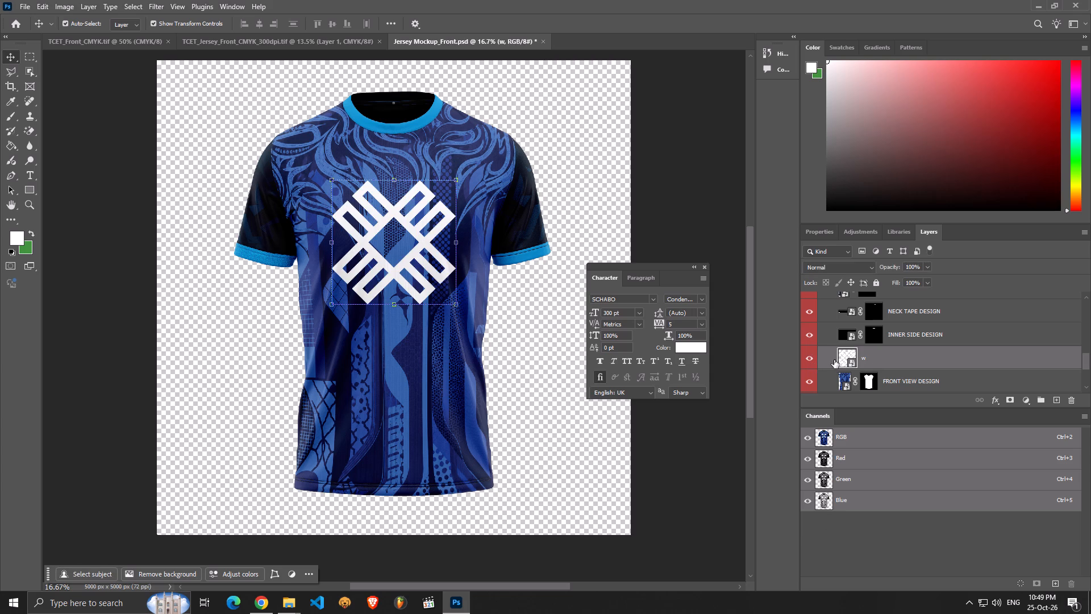
key("Delete")
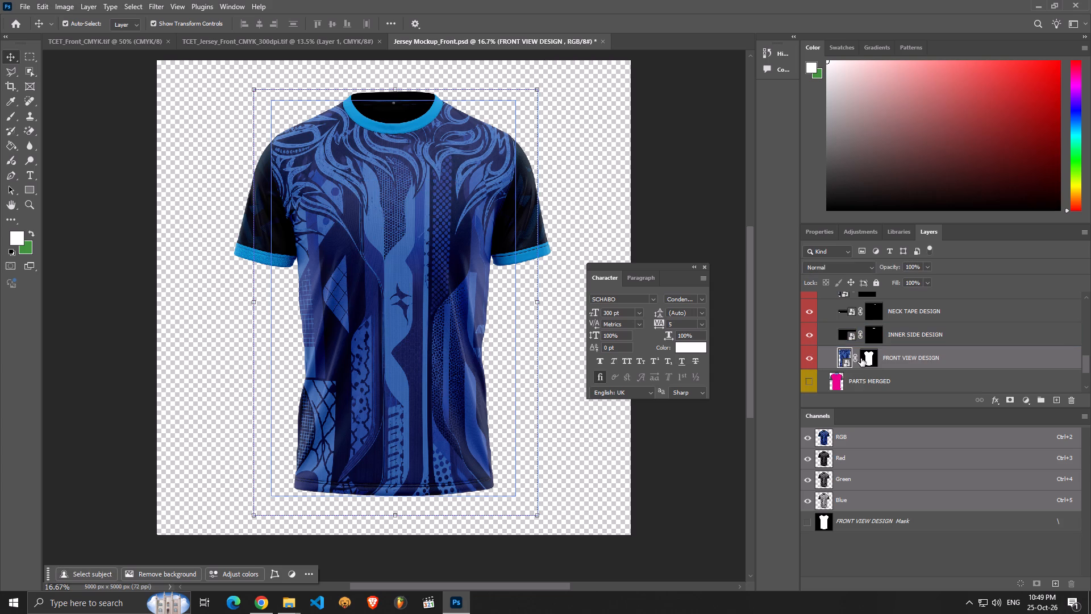
Recolour the Shape 2 sleeve cuff to dark navy 2b3259, sampled from the jersey artwork just below the collar.
scroll(529, 309, "up", 1)
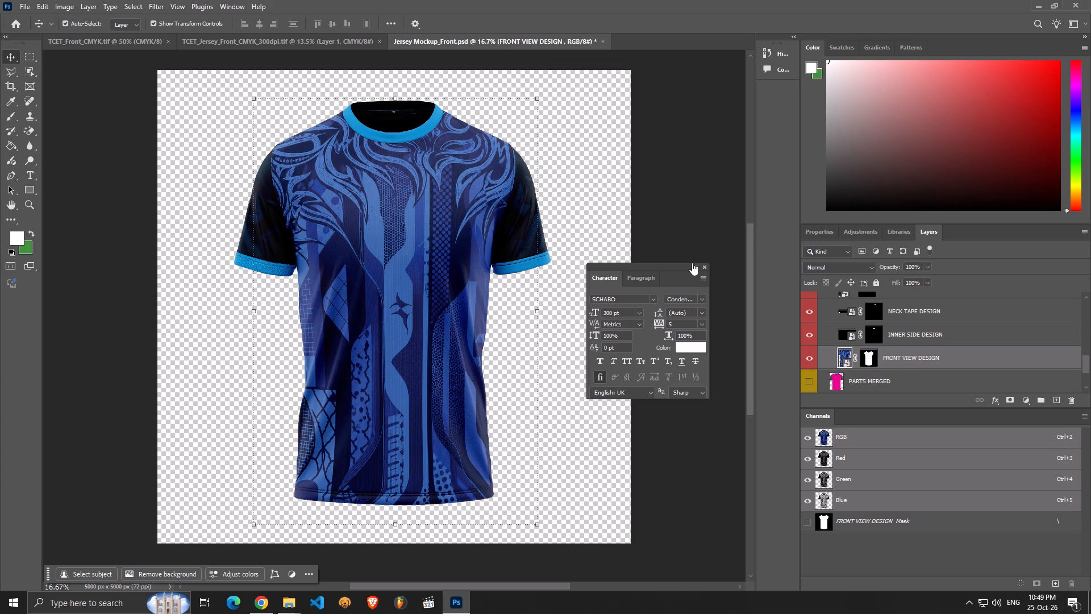
scroll(908, 331, "up", 4)
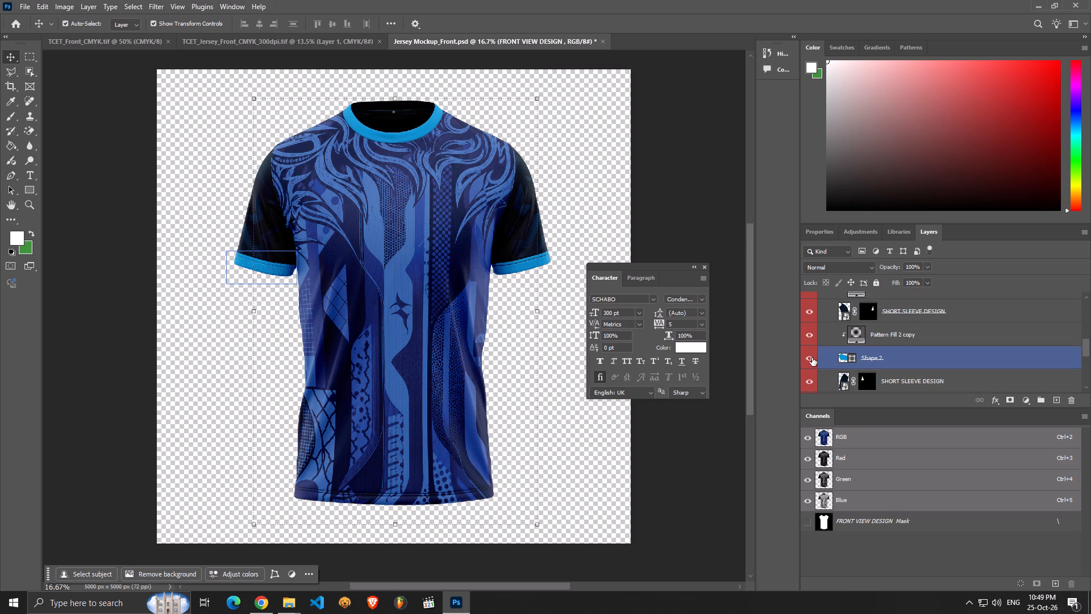
left_click(812, 358)
left_click(812, 358)
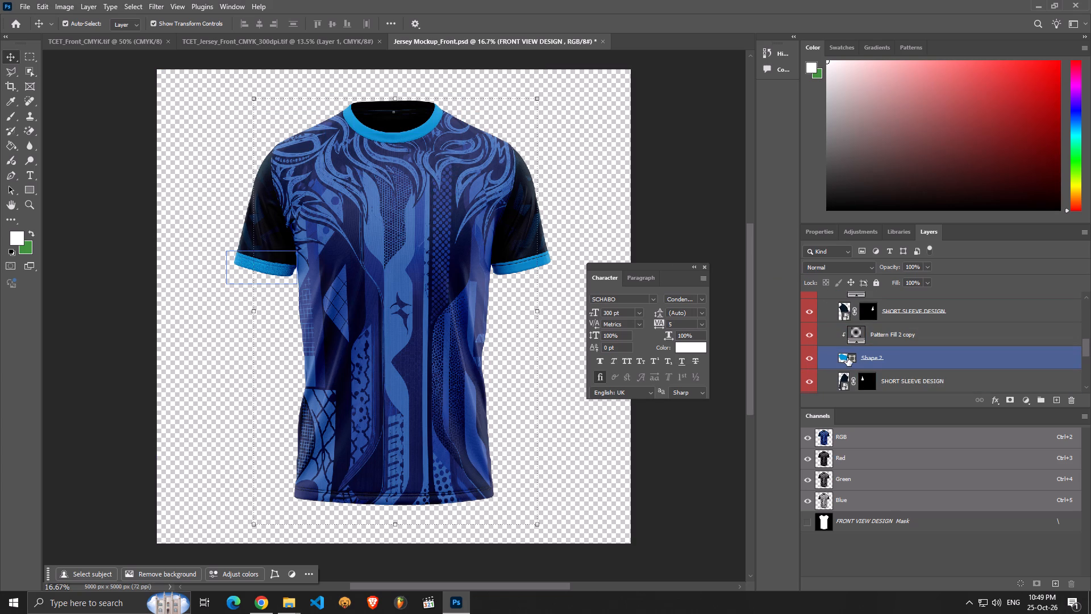
double_click(842, 359)
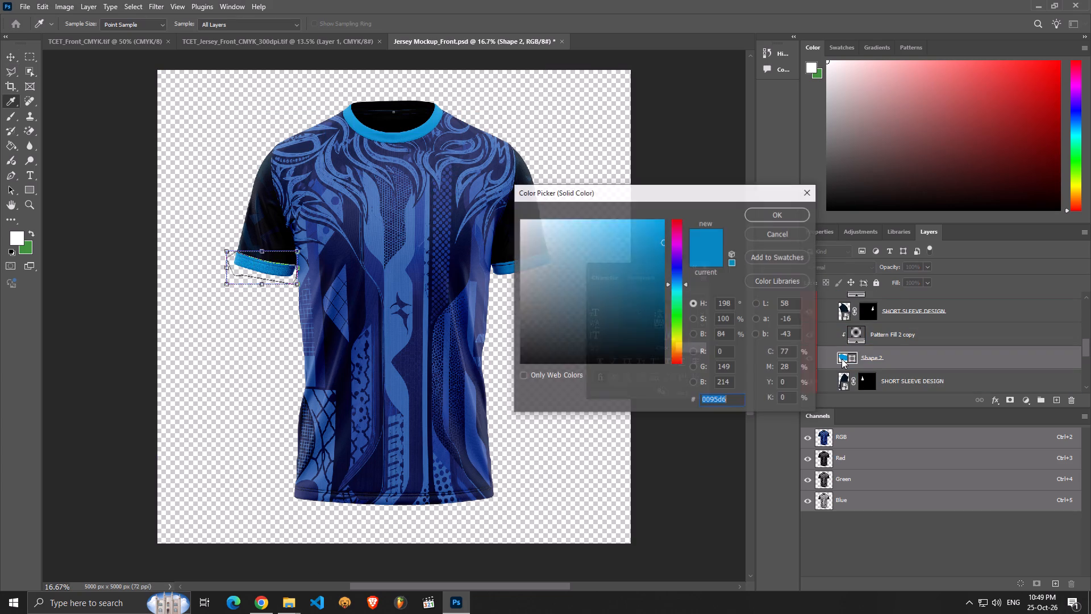
left_click(429, 197)
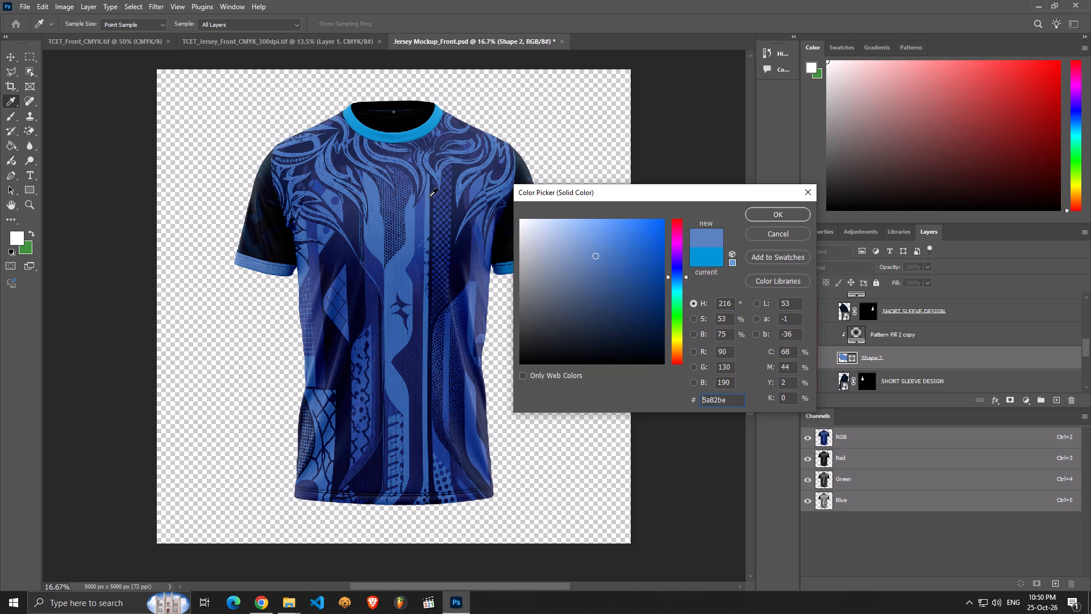
left_click(376, 274)
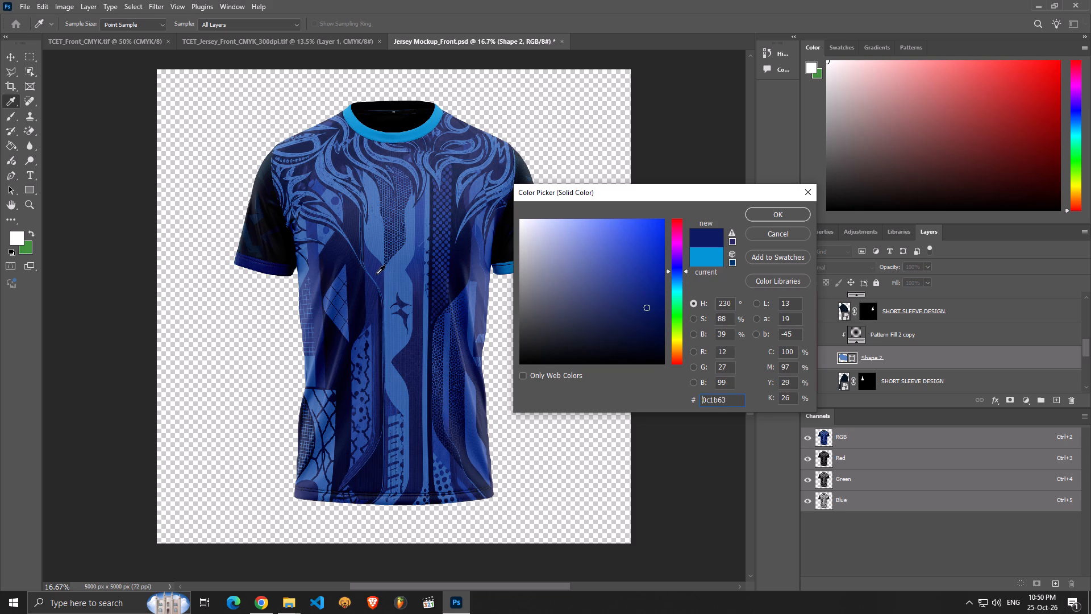
left_click(377, 267)
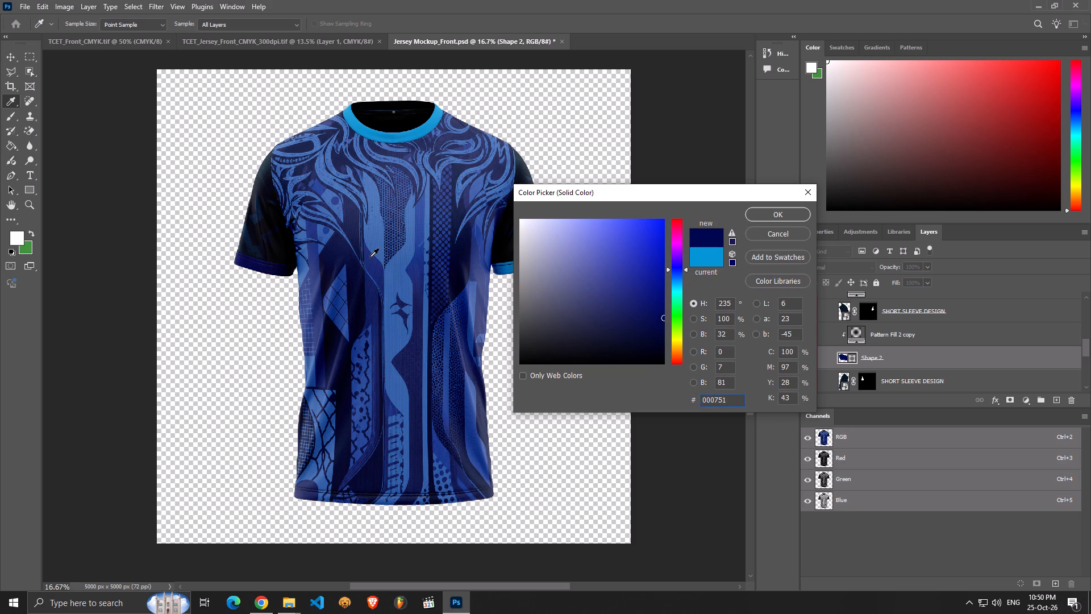
left_click(369, 255)
left_click(370, 294)
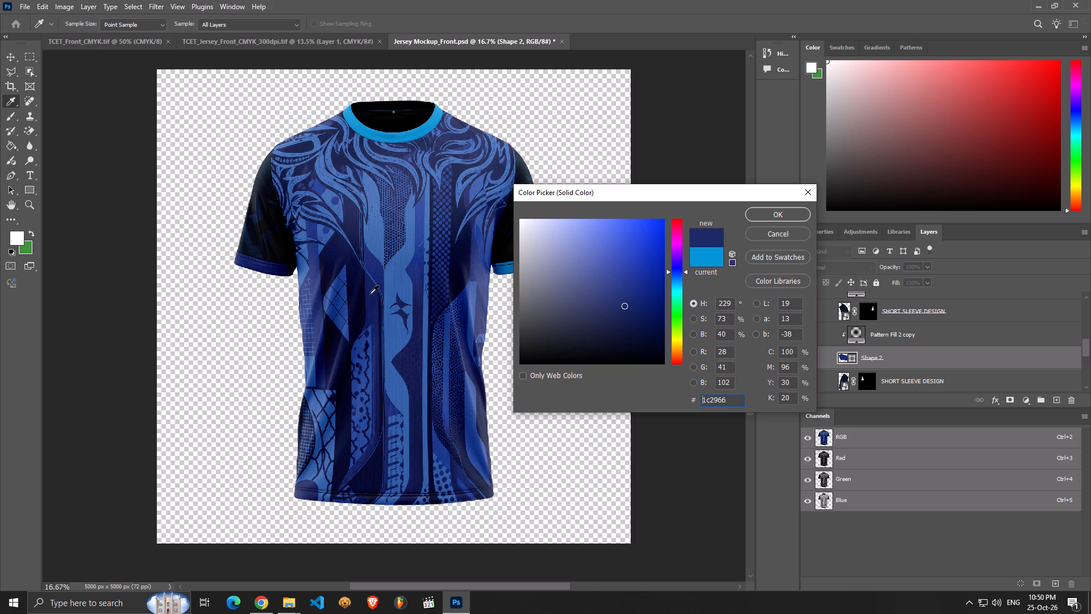
left_click(372, 309)
left_click(376, 149)
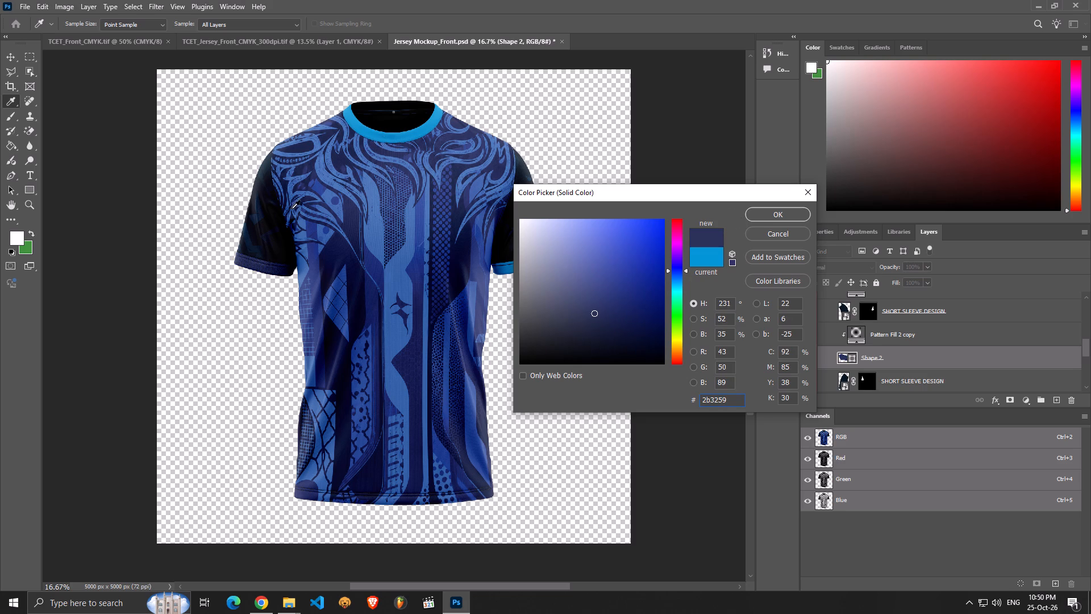
left_click(759, 209)
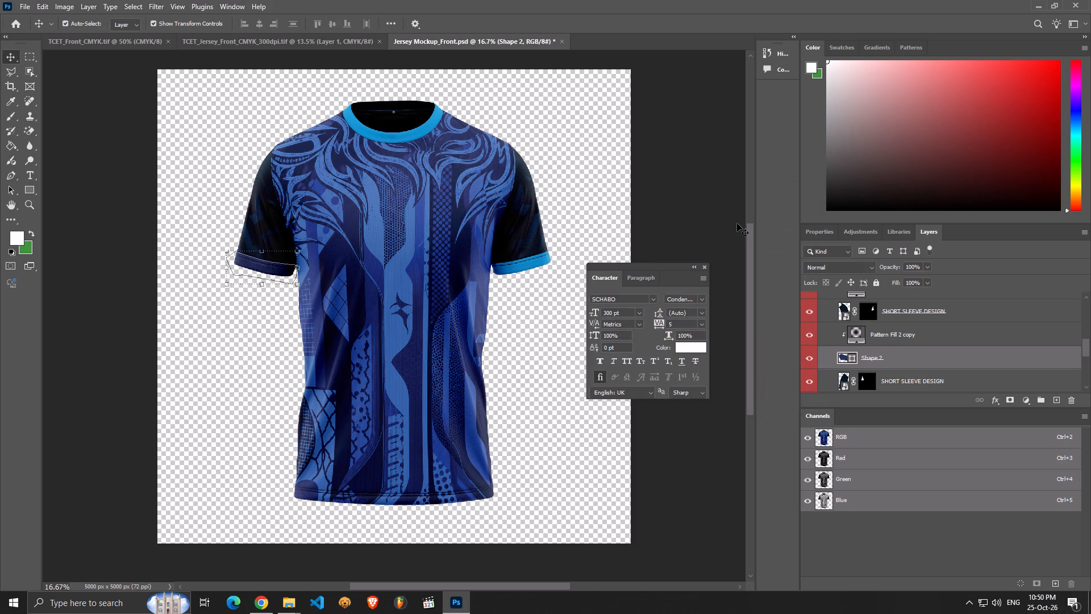
Copy the colour code 2b3259 from Shape 2 and apply it to Shape 1, the opposite sleeve cuff.
double_click(843, 356)
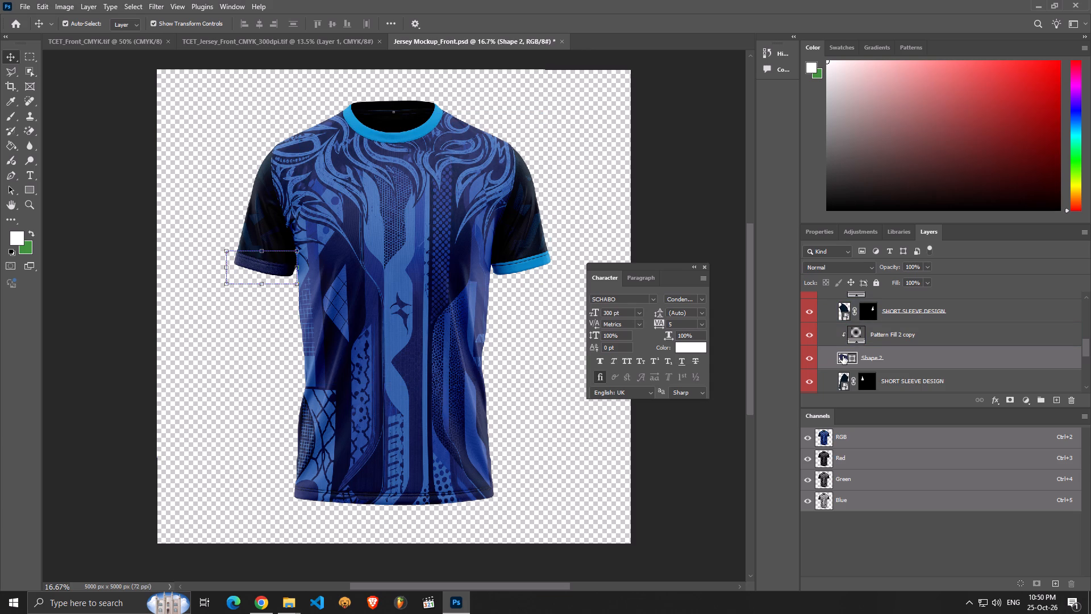
key("ctrl+c")
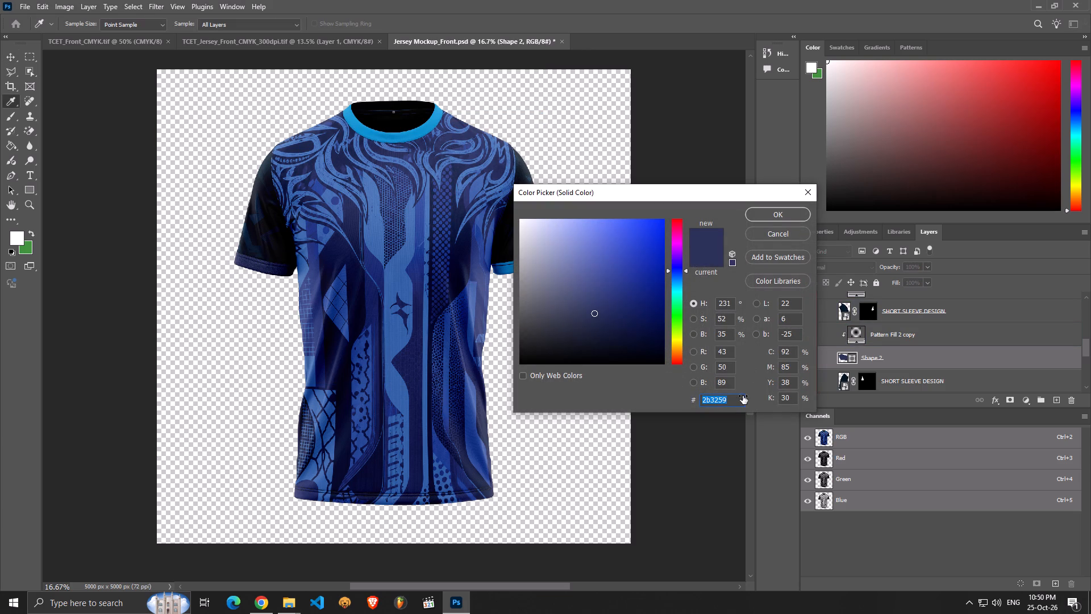
left_click(793, 218)
scroll(881, 314, "up", 1)
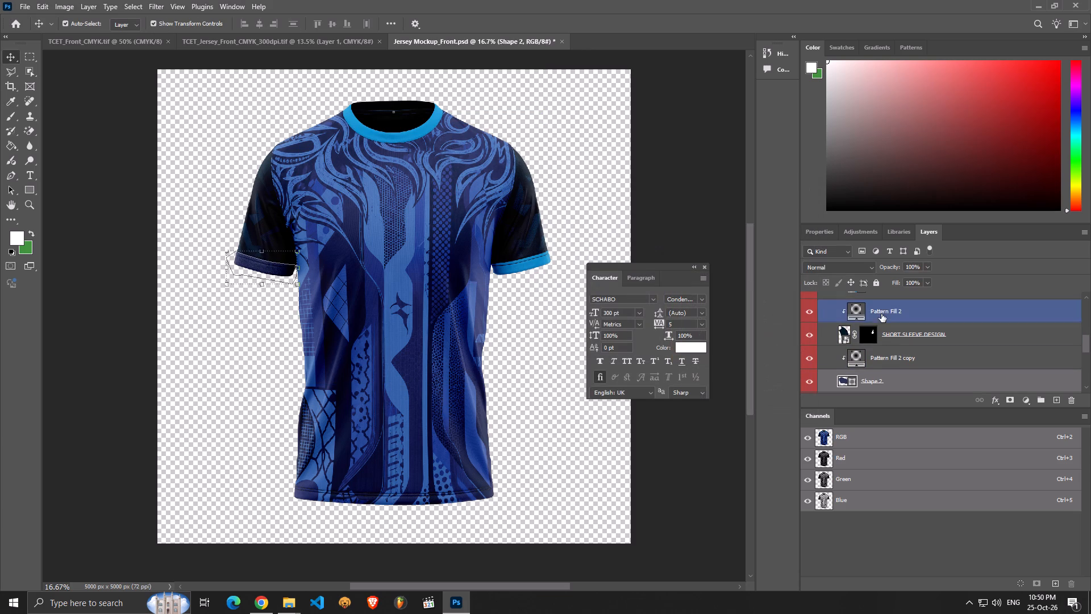
scroll(888, 345, "up", 2)
left_click(807, 315)
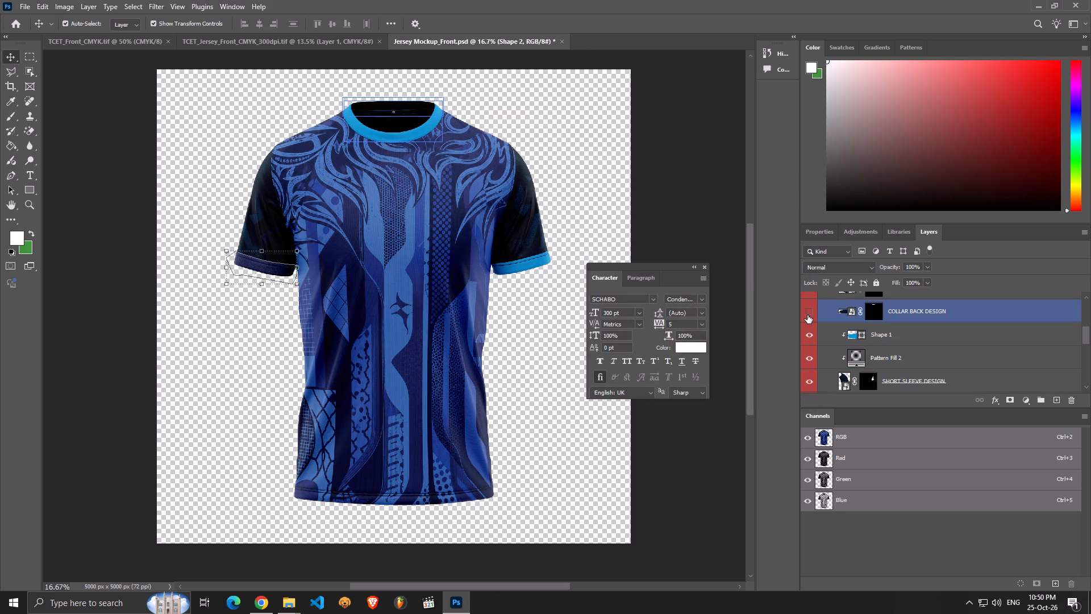
left_click(808, 313)
left_click(807, 334)
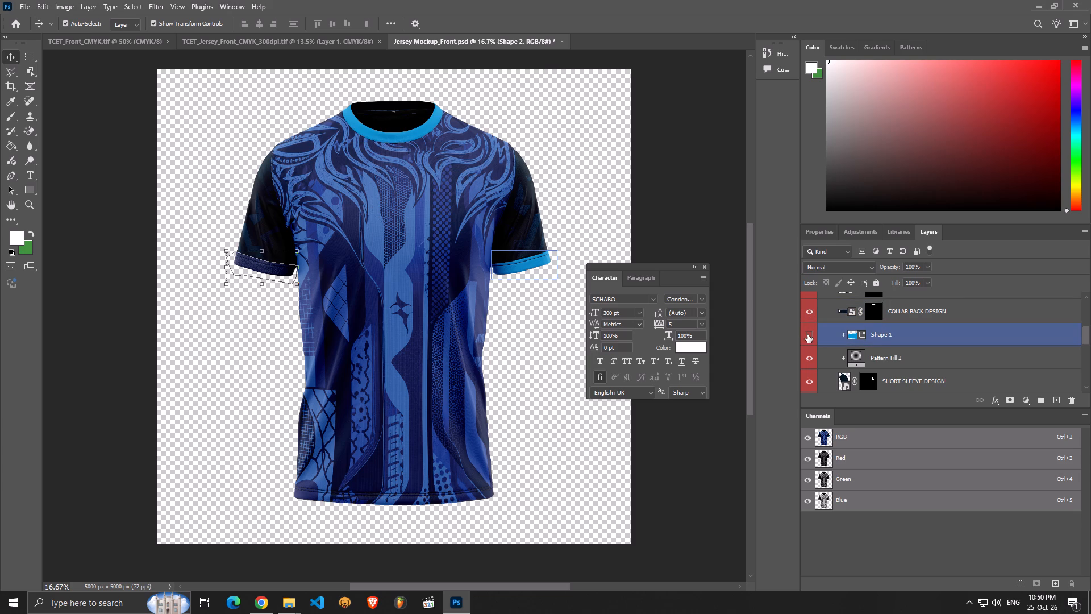
left_click(807, 334)
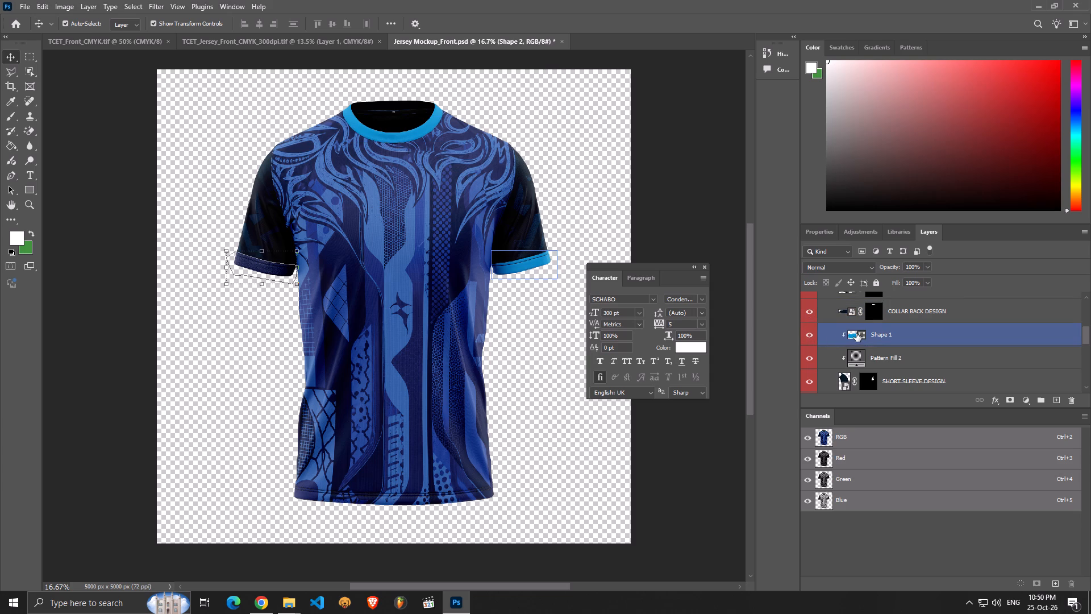
double_click(859, 333)
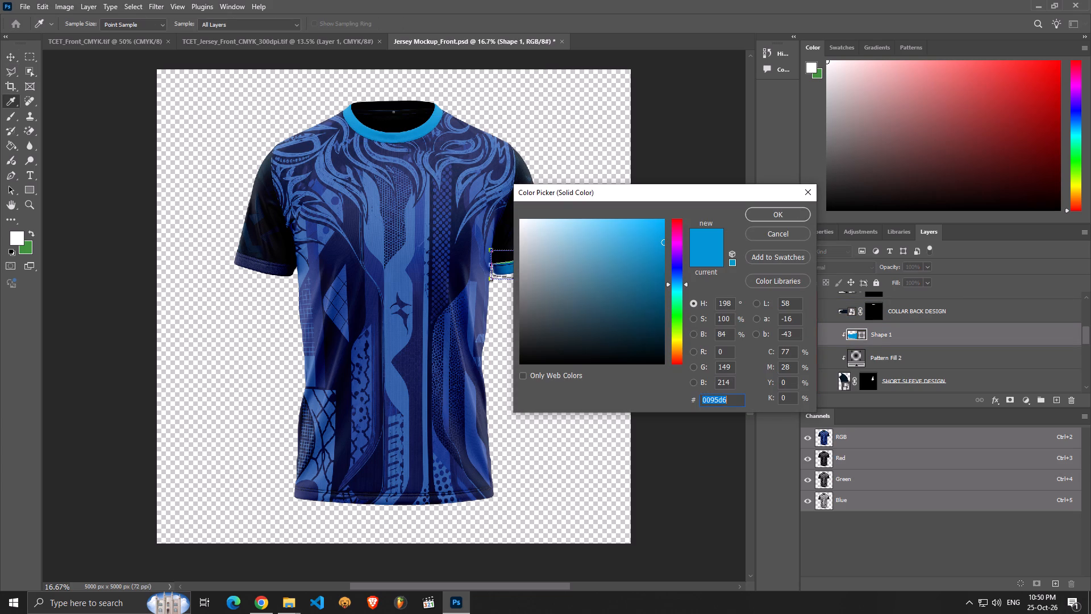
key("ctrl+v")
left_click(788, 217)
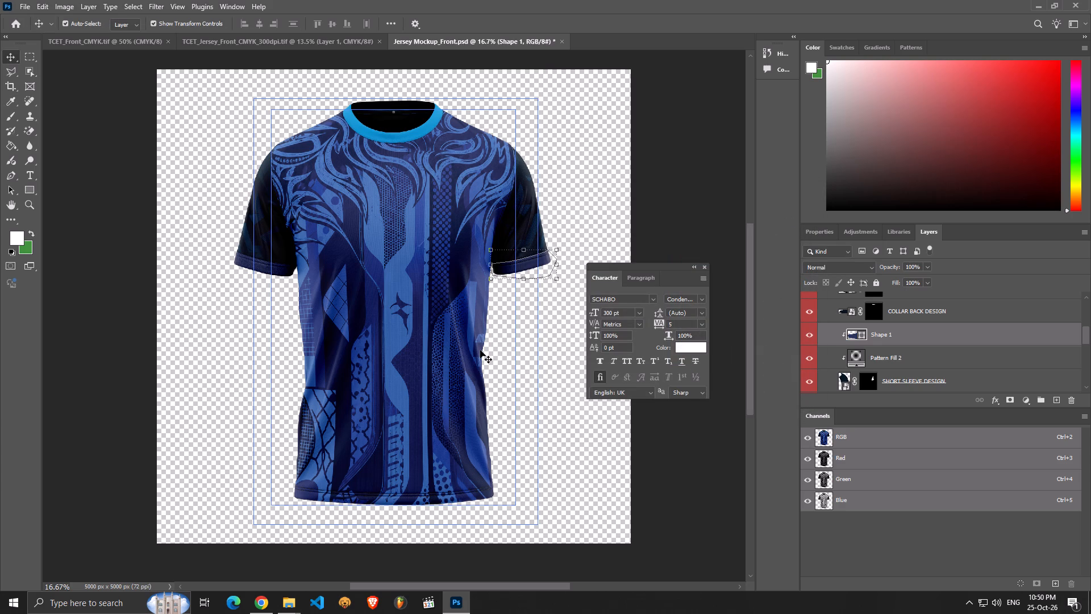
Look through the SMARTS group's layers, toggling the visibility of collar candidates to identify which one colours the jersey's collar band.
scroll(480, 350, "up", 1)
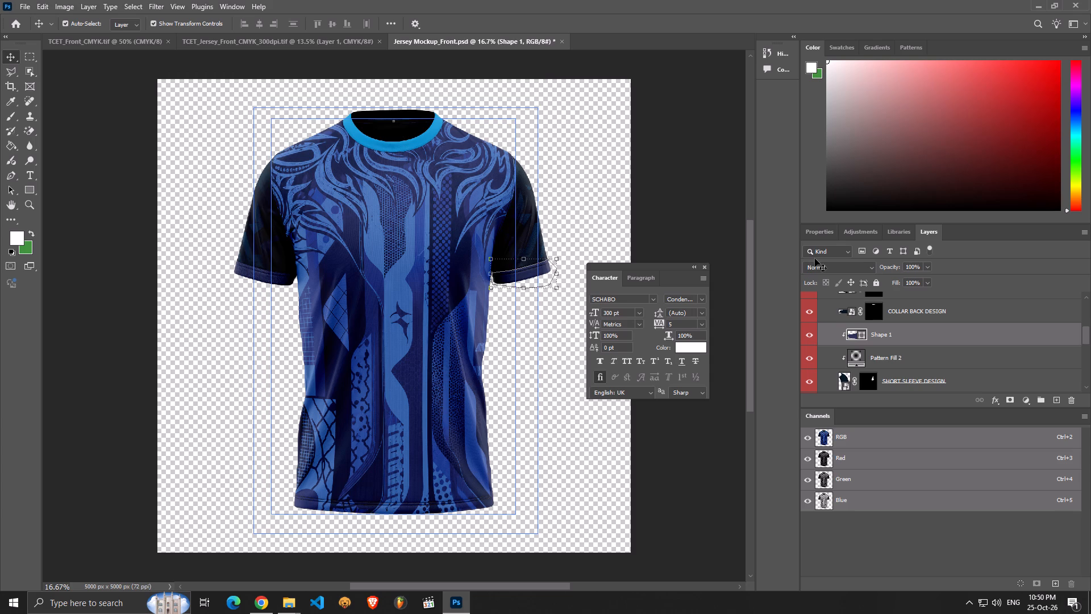
scroll(886, 364, "up", 2)
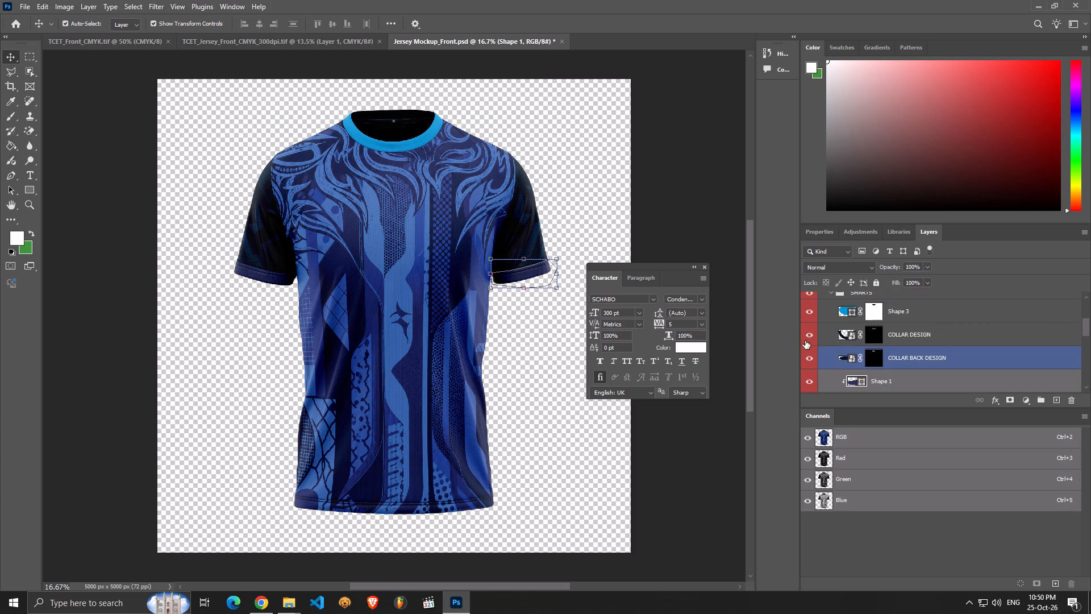
left_click(808, 337)
left_click(808, 337)
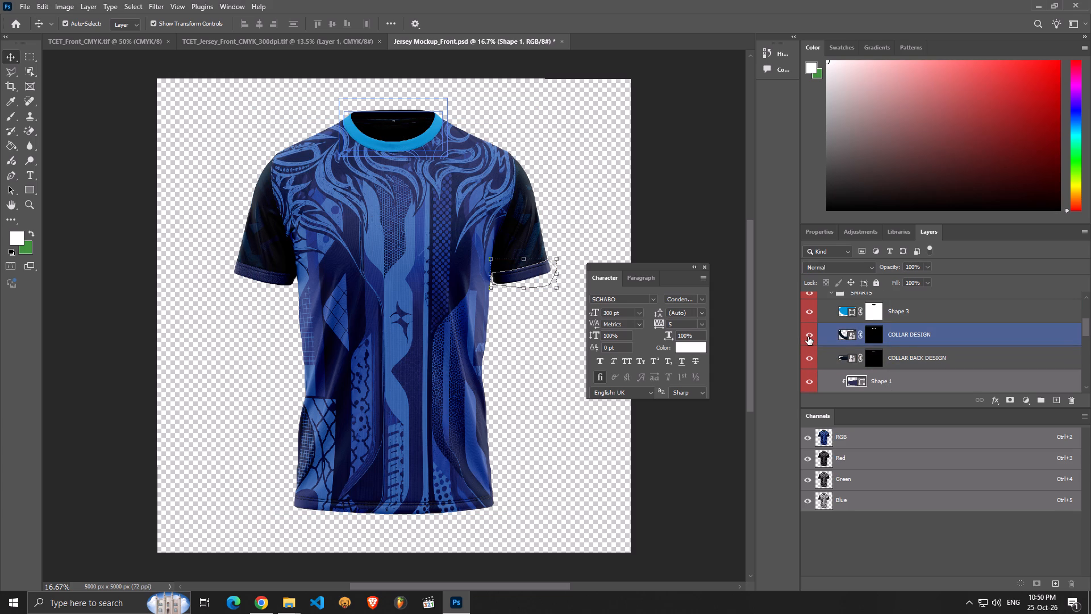
scroll(811, 323, "up", 1)
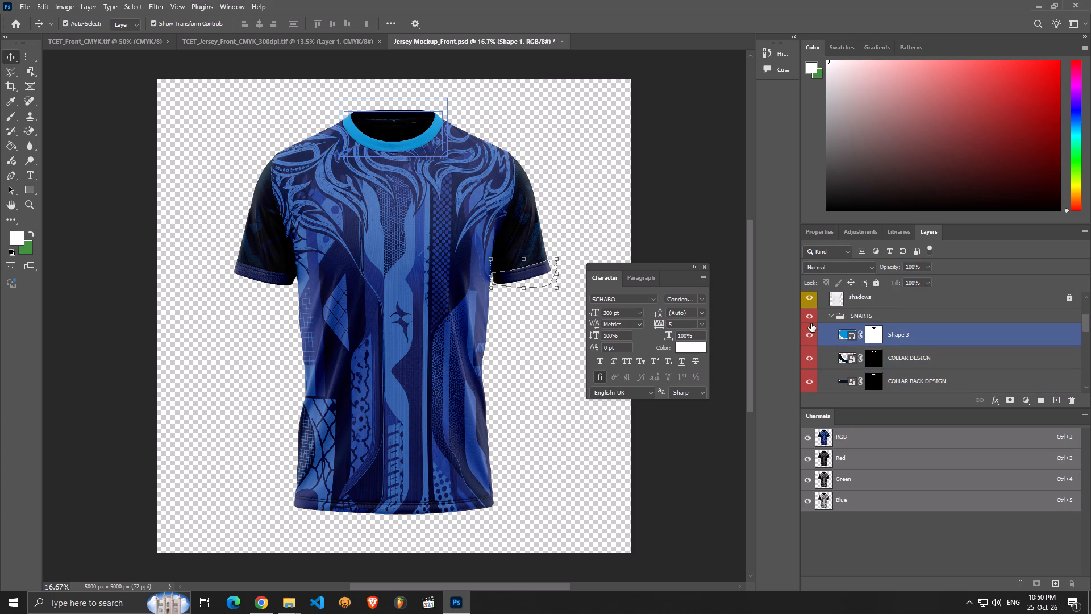
scroll(811, 323, "down", 7)
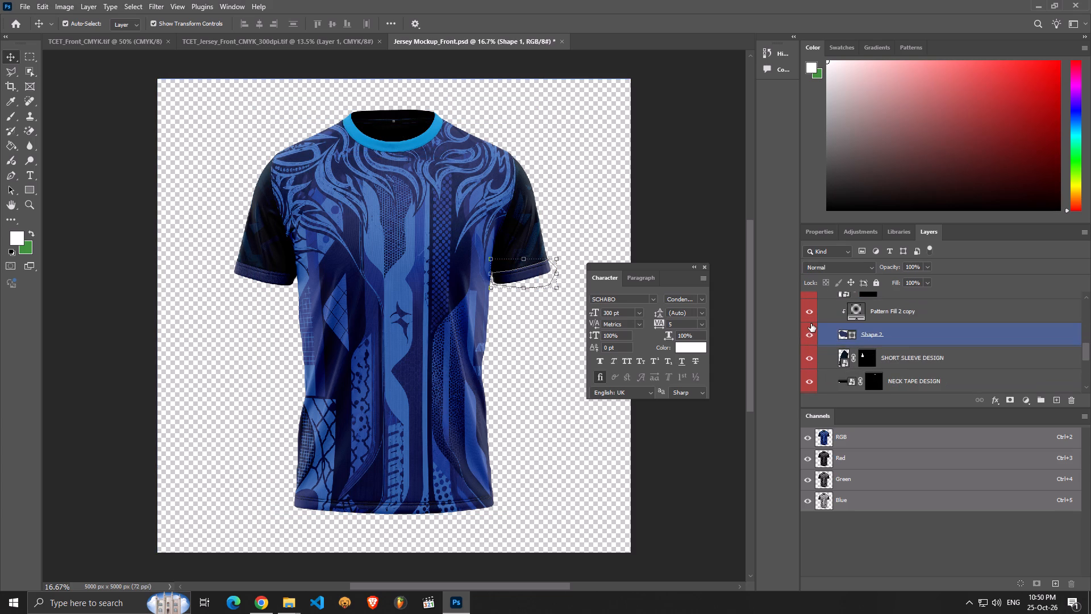
scroll(811, 323, "down", 4)
scroll(811, 323, "up", 2)
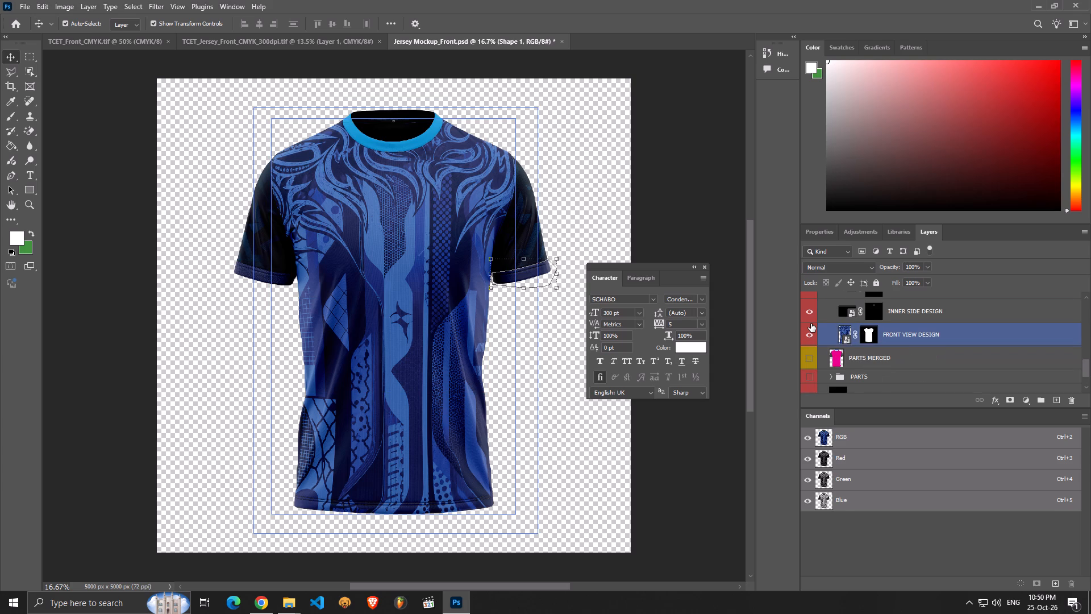
scroll(811, 323, "up", 5)
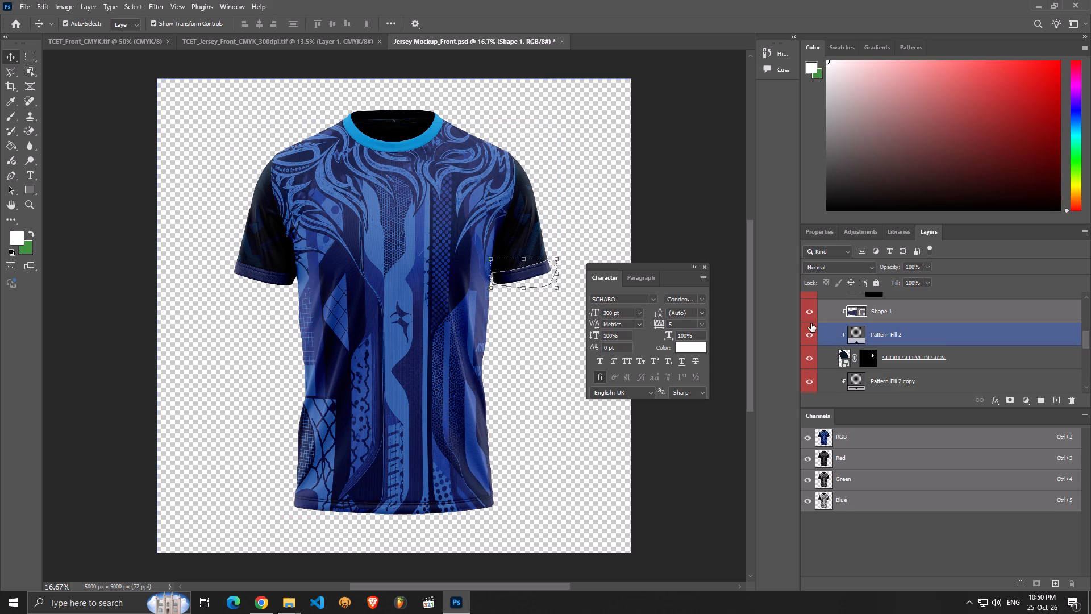
scroll(811, 323, "up", 4)
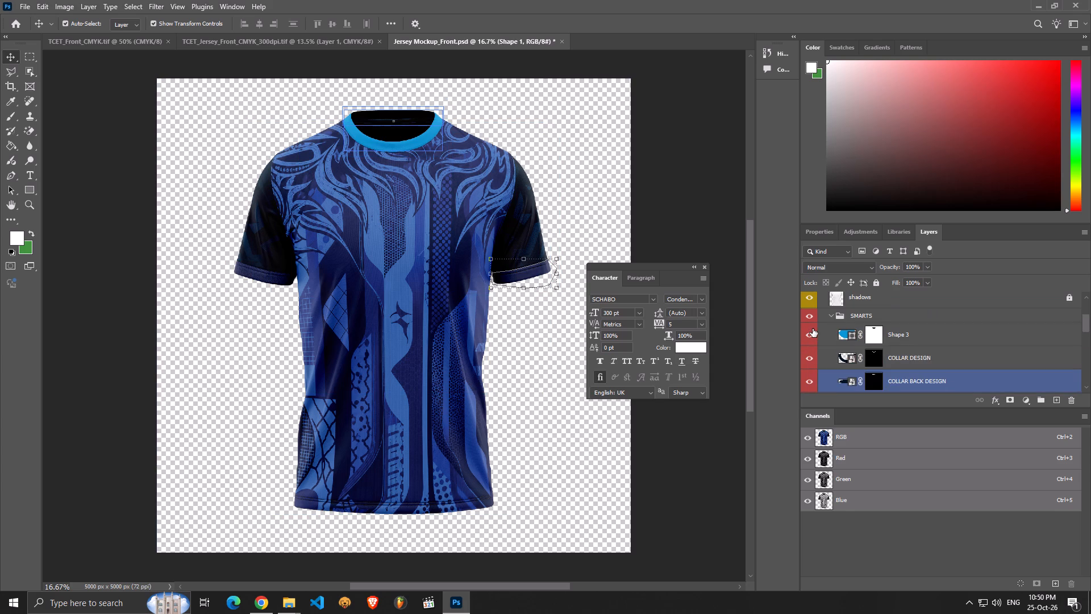
left_click(811, 334)
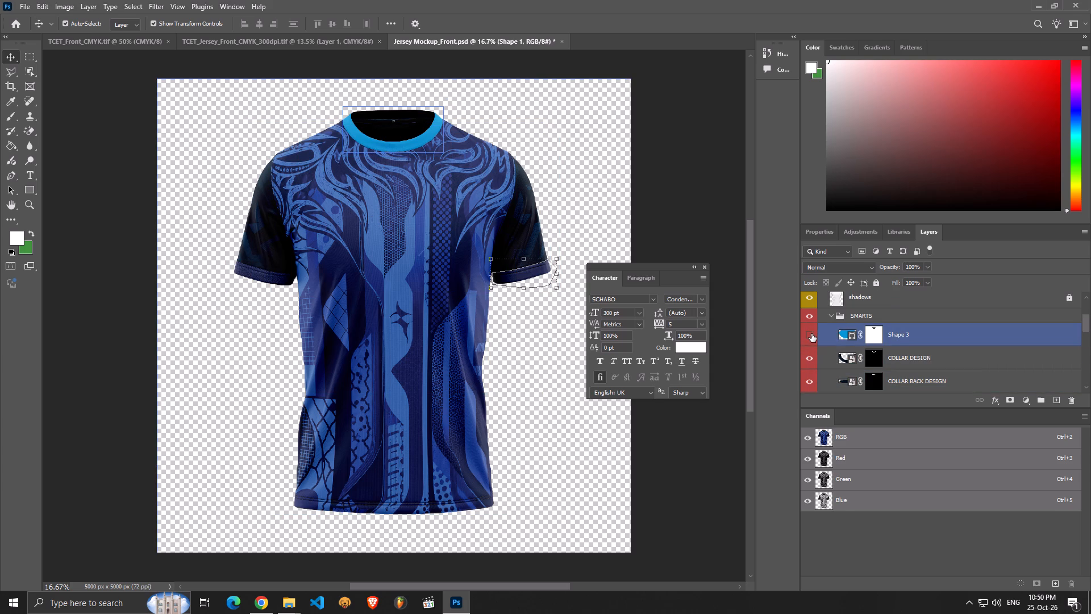
left_click(811, 334)
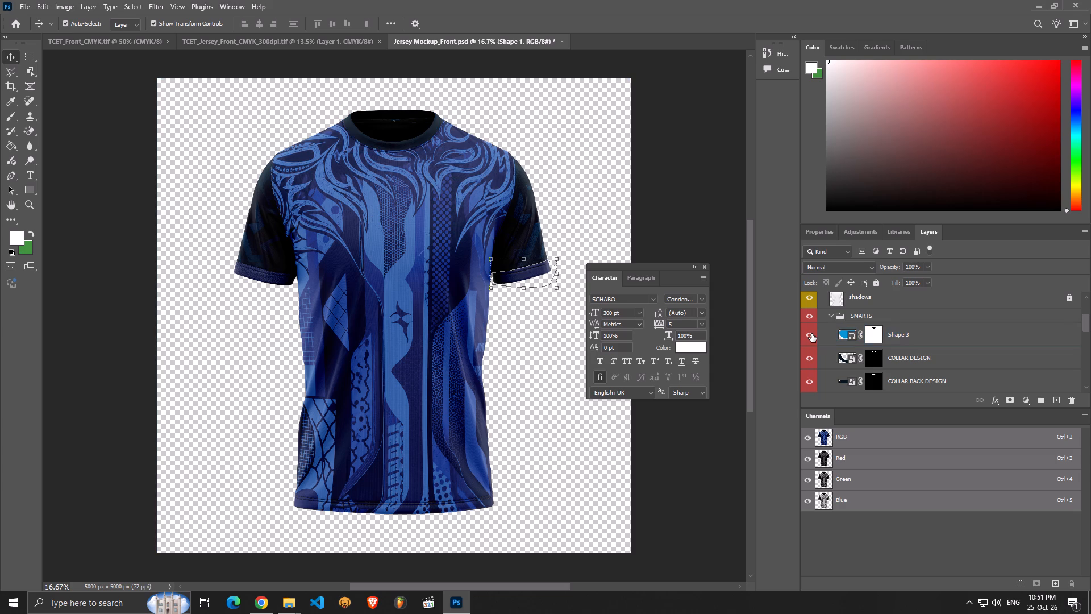
Recolour the Shape 3 collar band with the copied dark navy 2b3259 and deselect the layer.
double_click(851, 334)
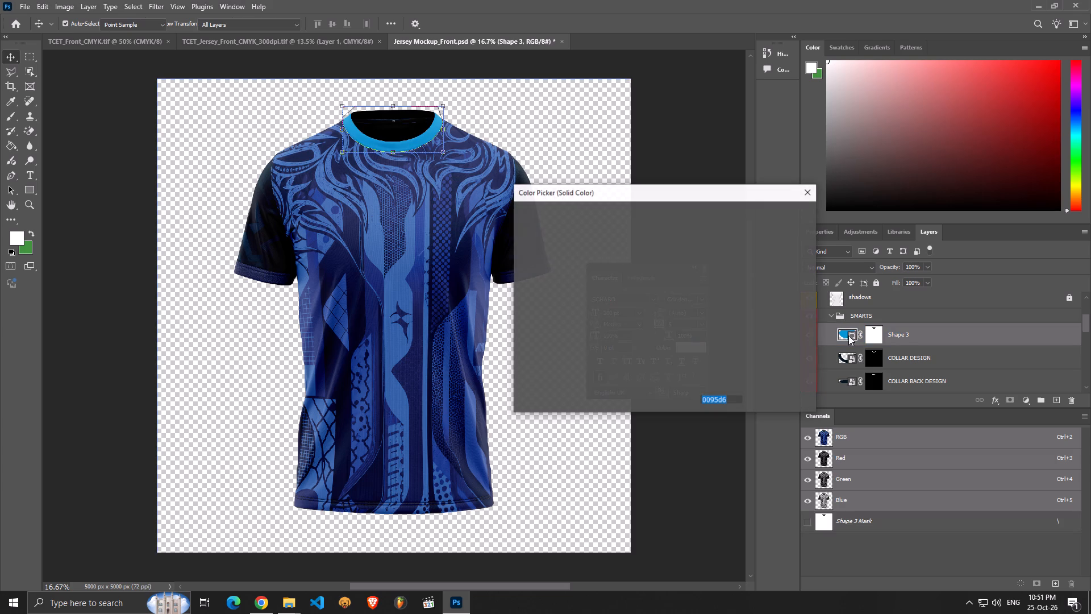
key("ctrl+v")
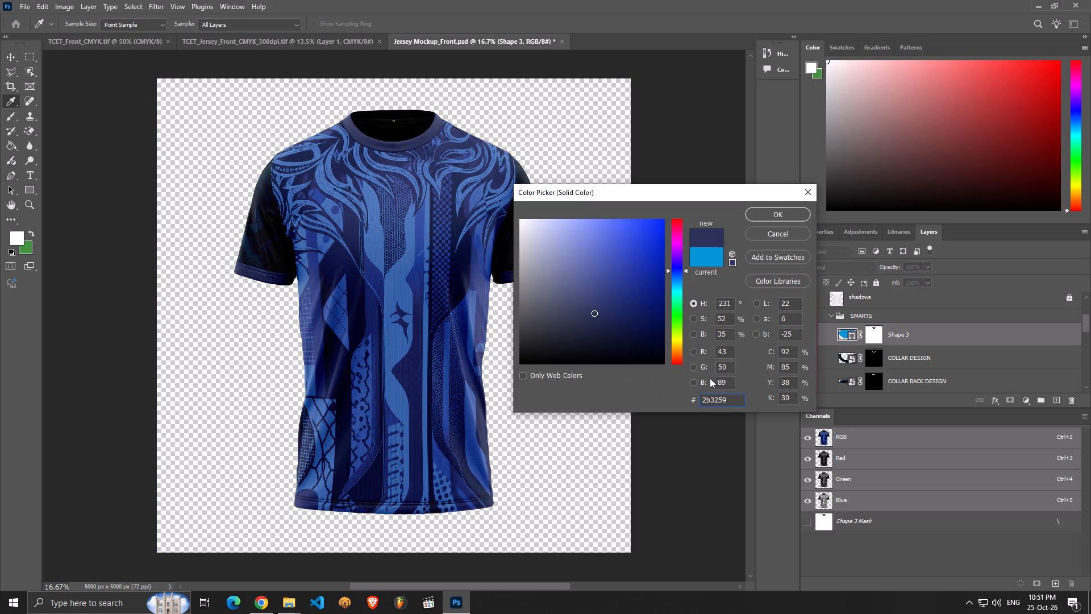
key("Return")
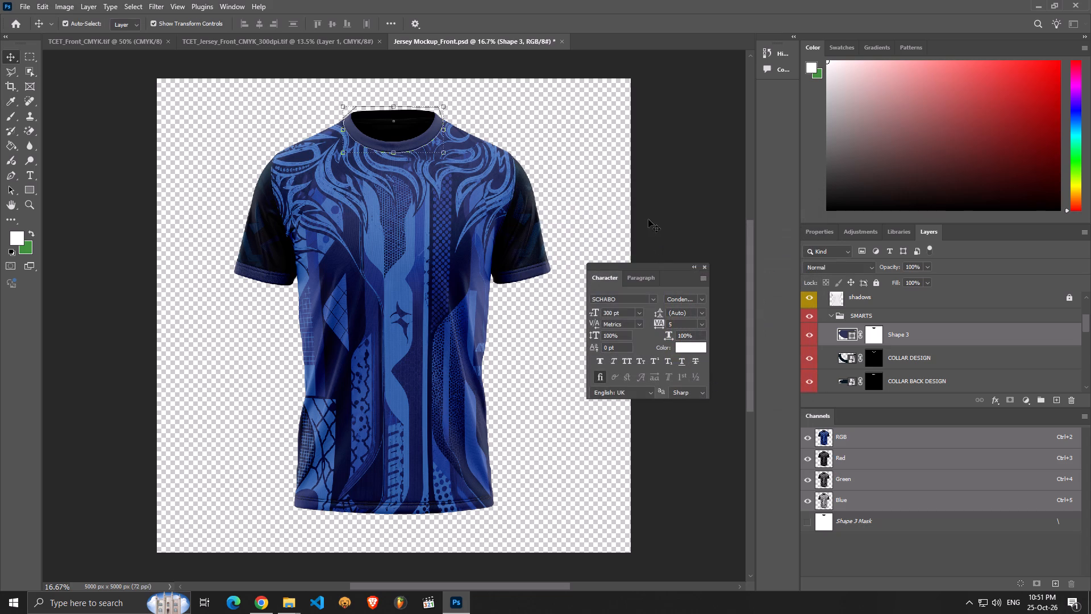
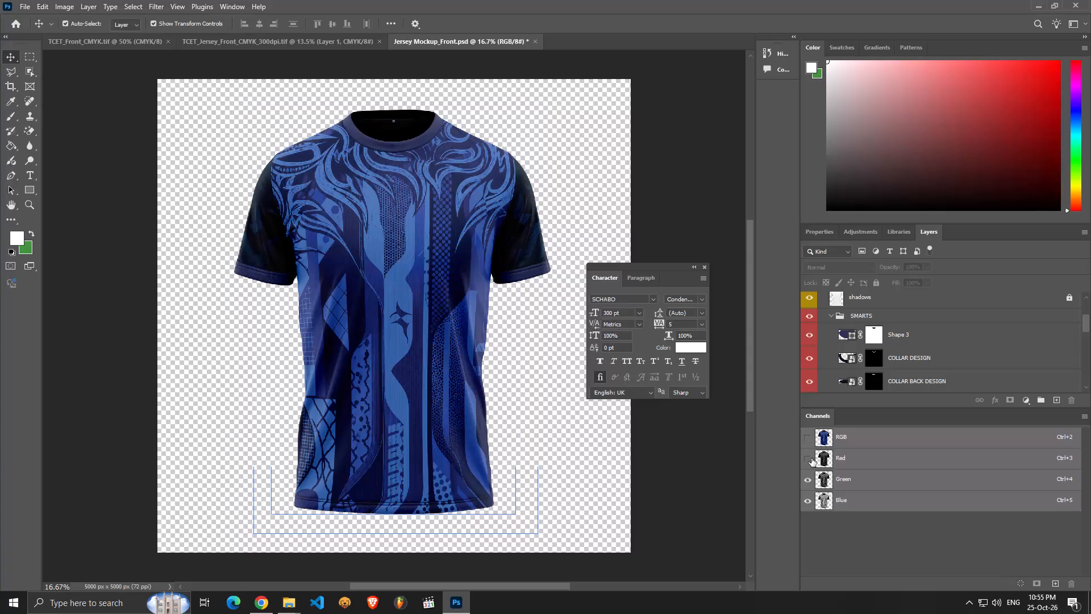
Check the jersey mockup's colours by toggling the red and green channels, leaving all RGB channels shown.
left_click(811, 458)
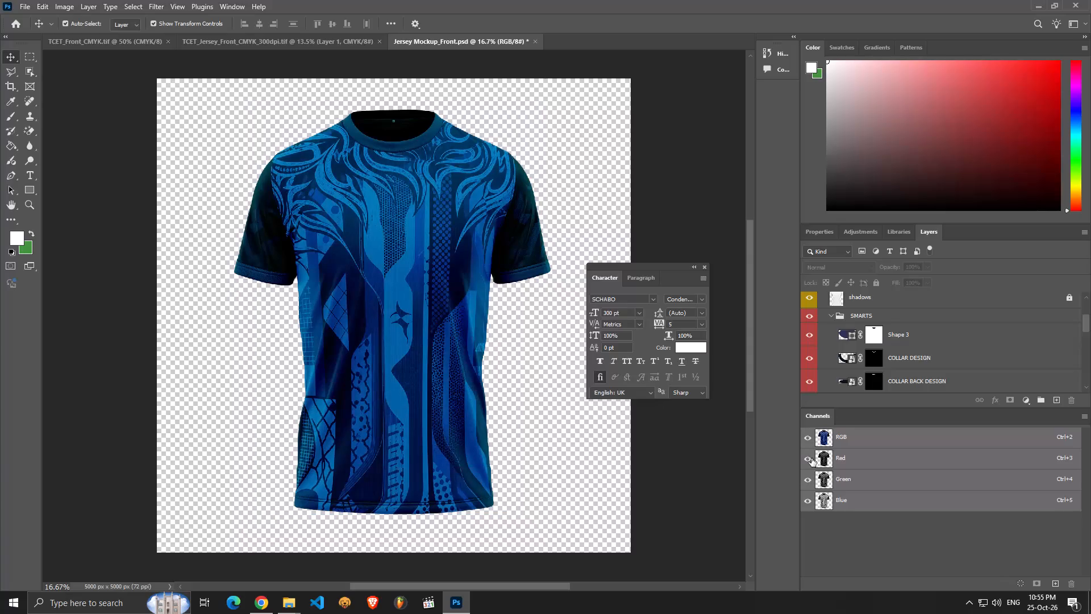
left_click(810, 435)
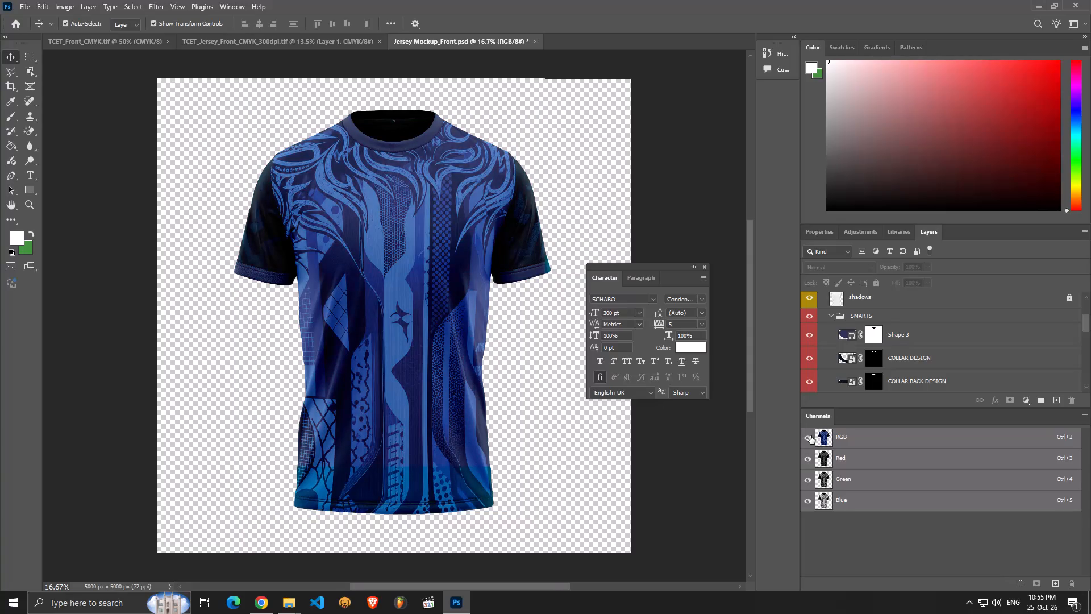
left_click(806, 480)
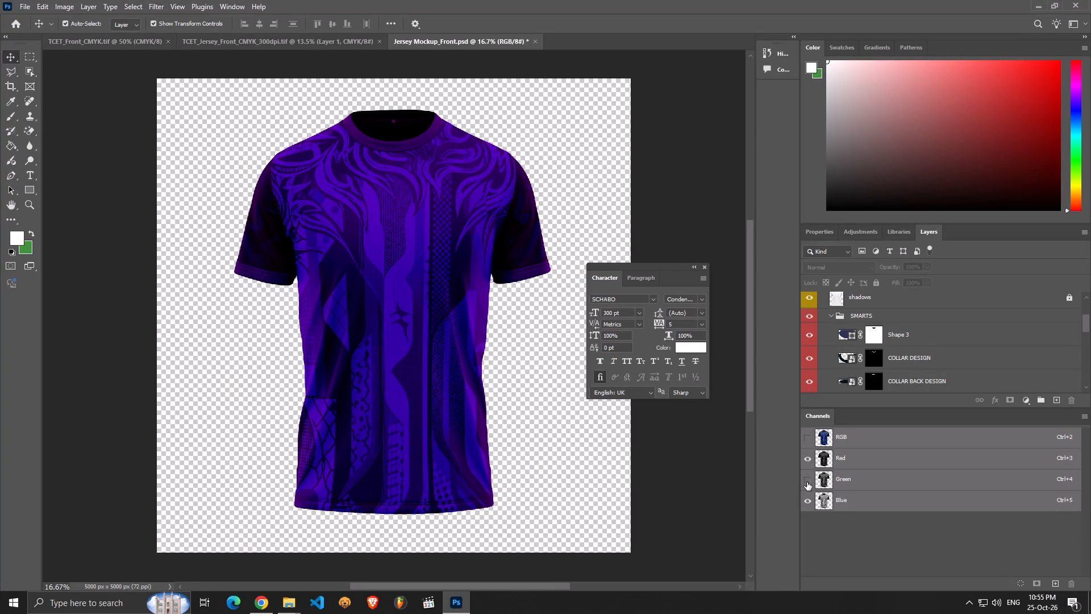
left_click(807, 482)
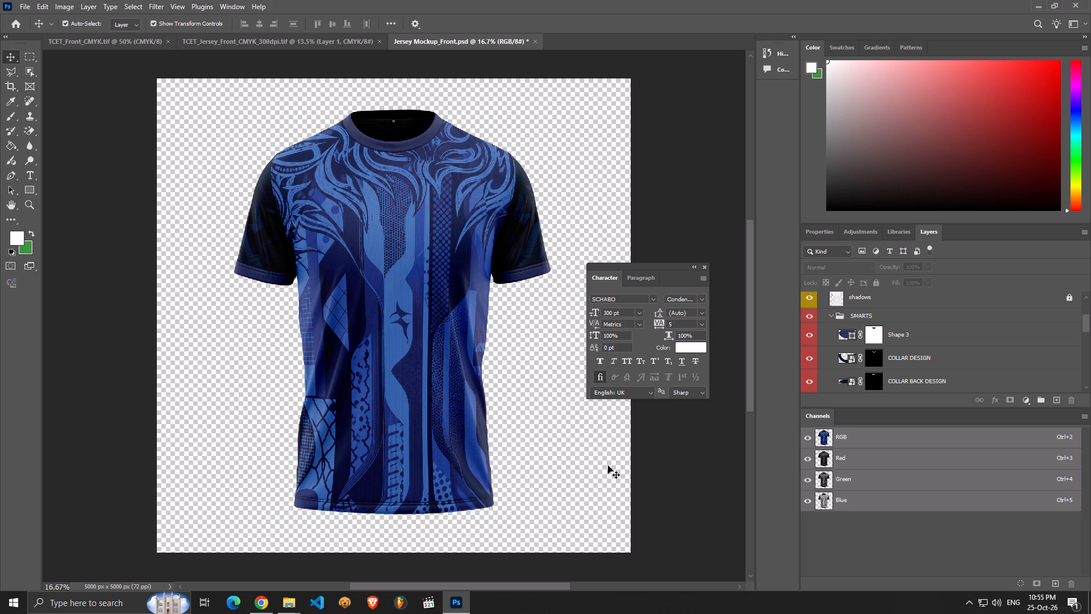
Start Place Embedded and look for a TCET logo in drive G's BVoc TY folder, previewing tcet new header.webp.
scroll(608, 466, "up", 2)
left_click(23, 3)
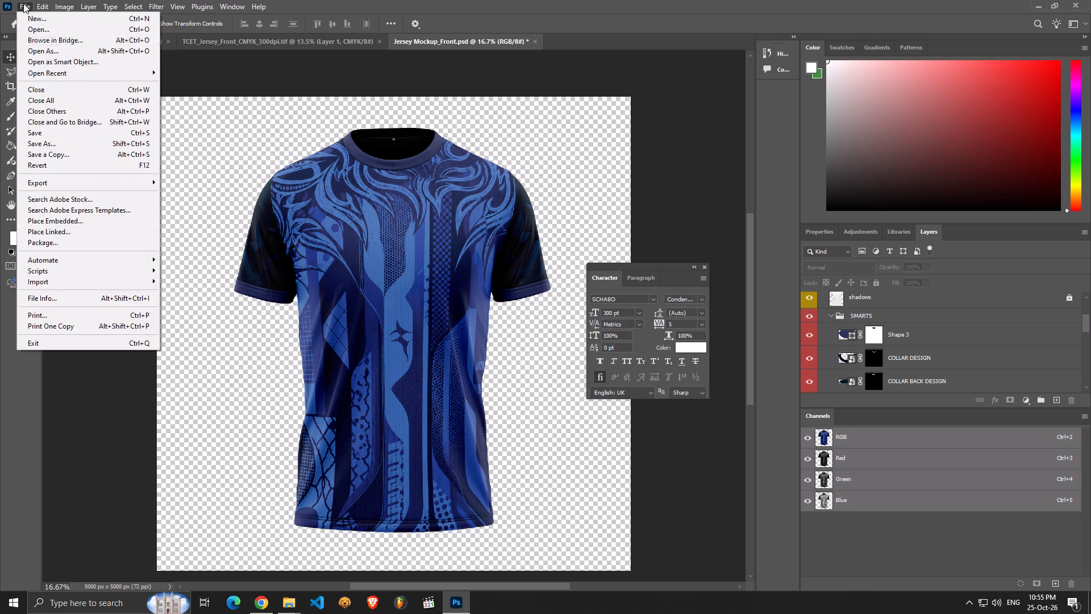
left_click(95, 218)
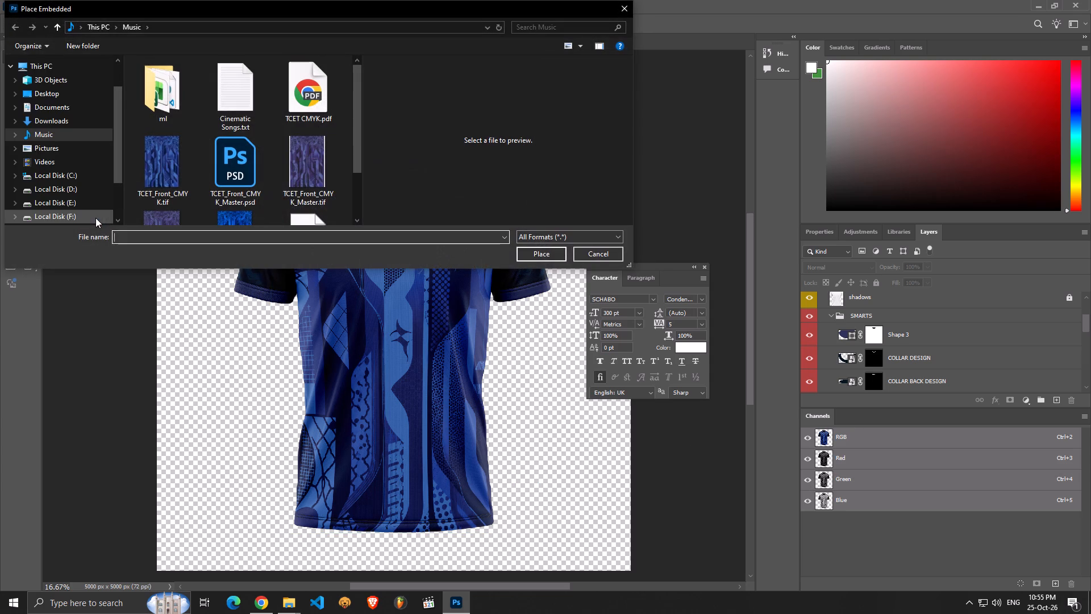
scroll(183, 134, "down", 2)
scroll(76, 217, "down", 2)
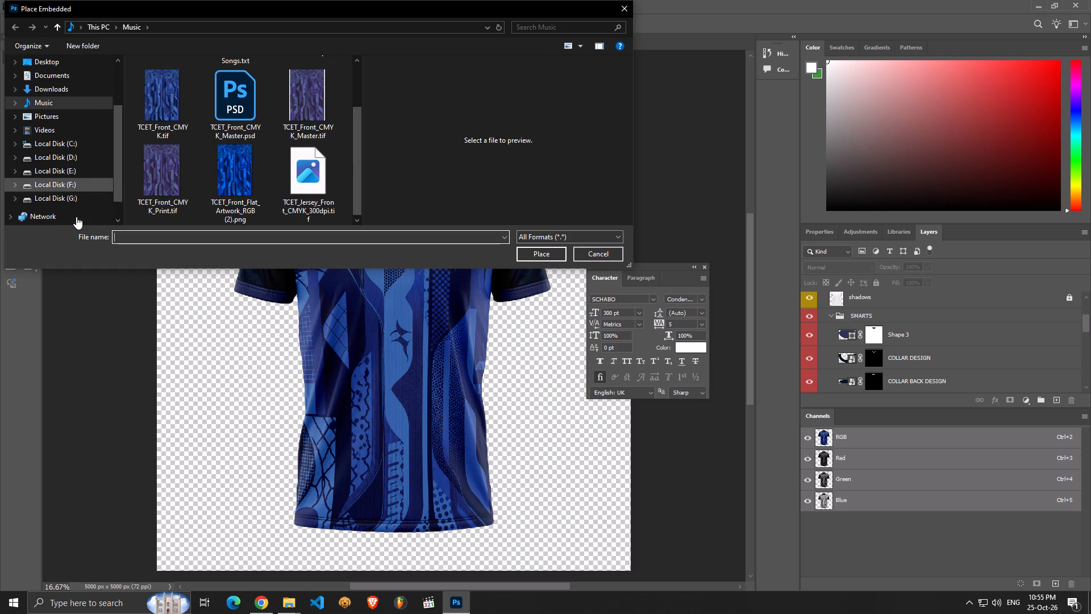
left_click(74, 204)
scroll(287, 157, "down", 13)
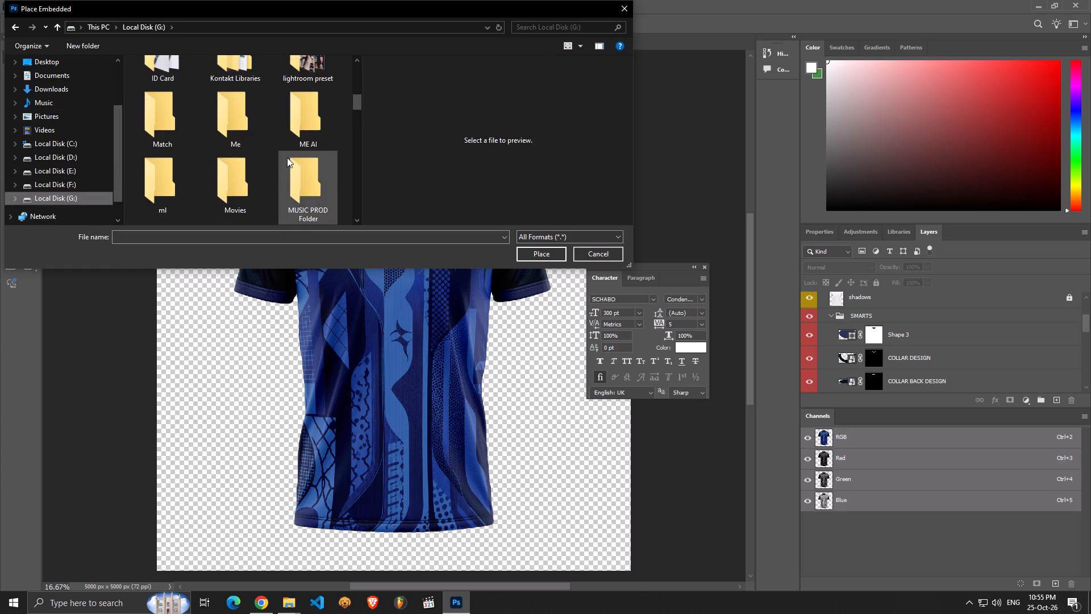
scroll(287, 157, "down", 5)
scroll(287, 157, "up", 20)
scroll(287, 157, "up", 2)
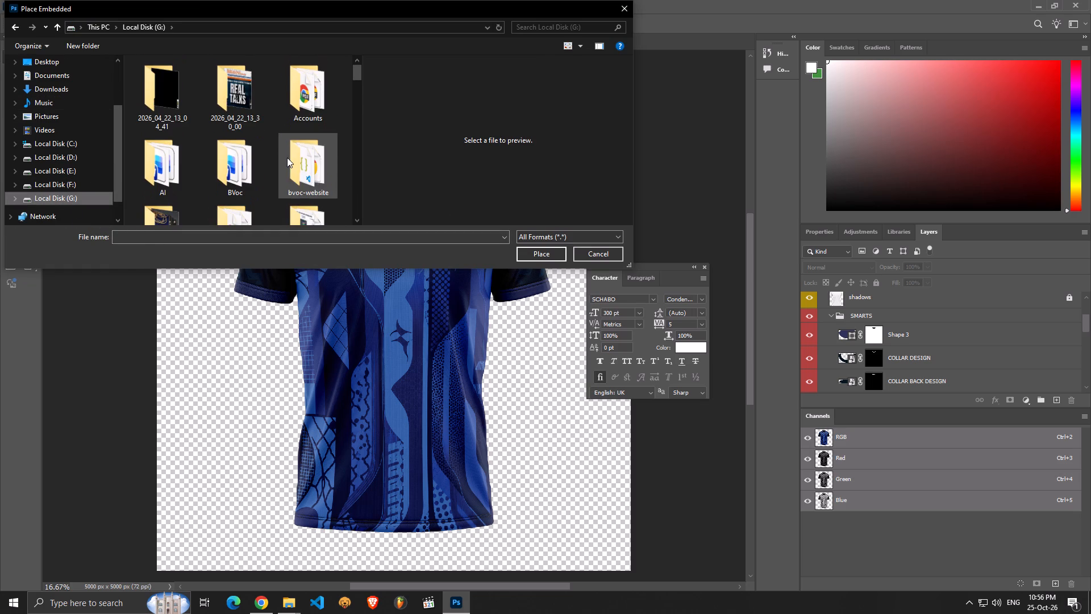
double_click(242, 166)
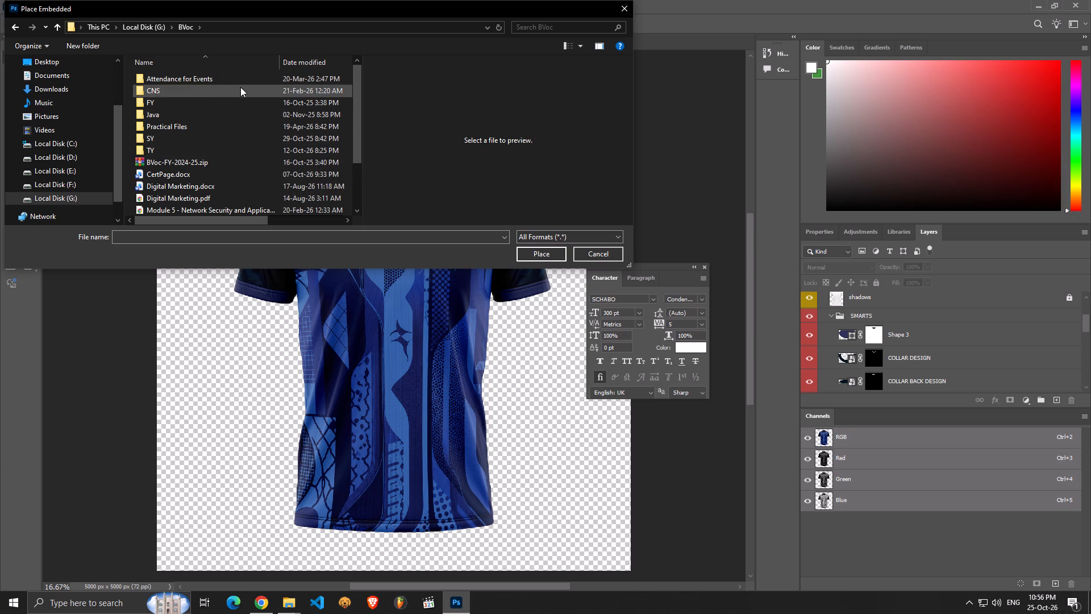
double_click(220, 151)
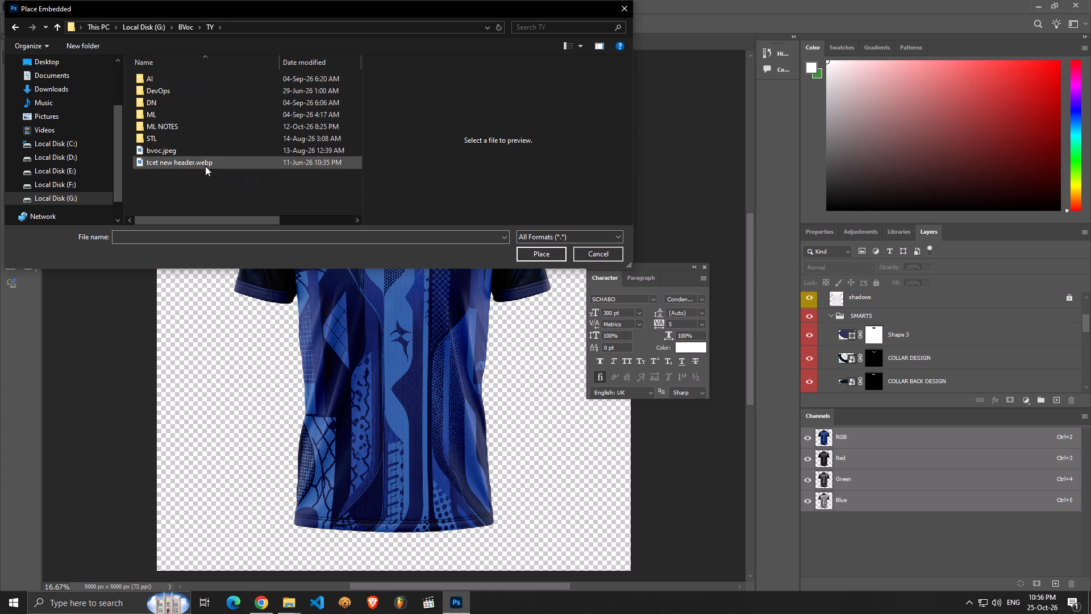
left_click(222, 152)
left_click(214, 160)
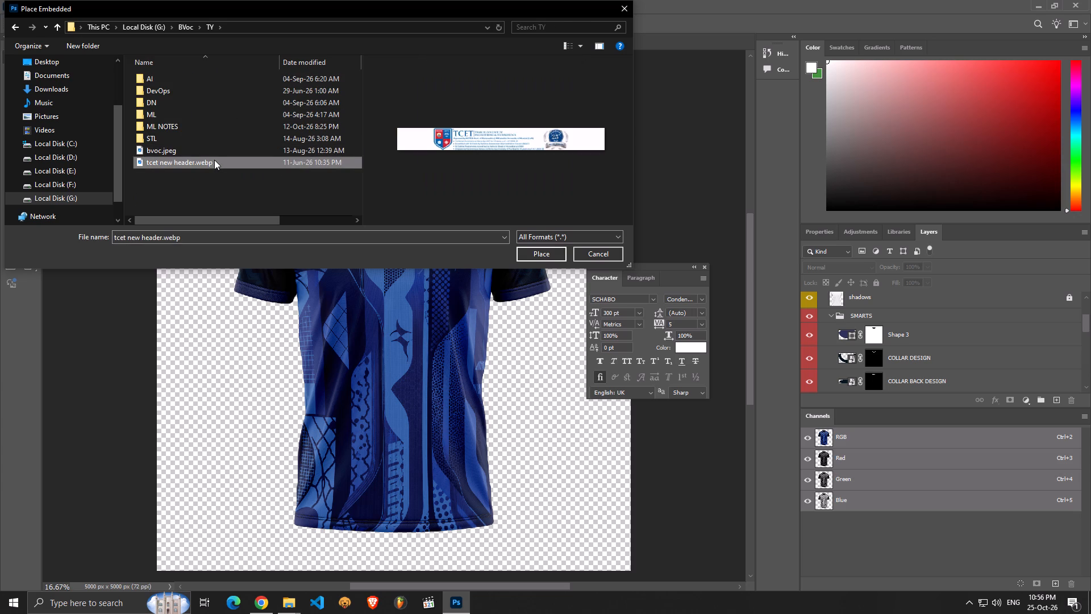
scroll(214, 160, "up", 1)
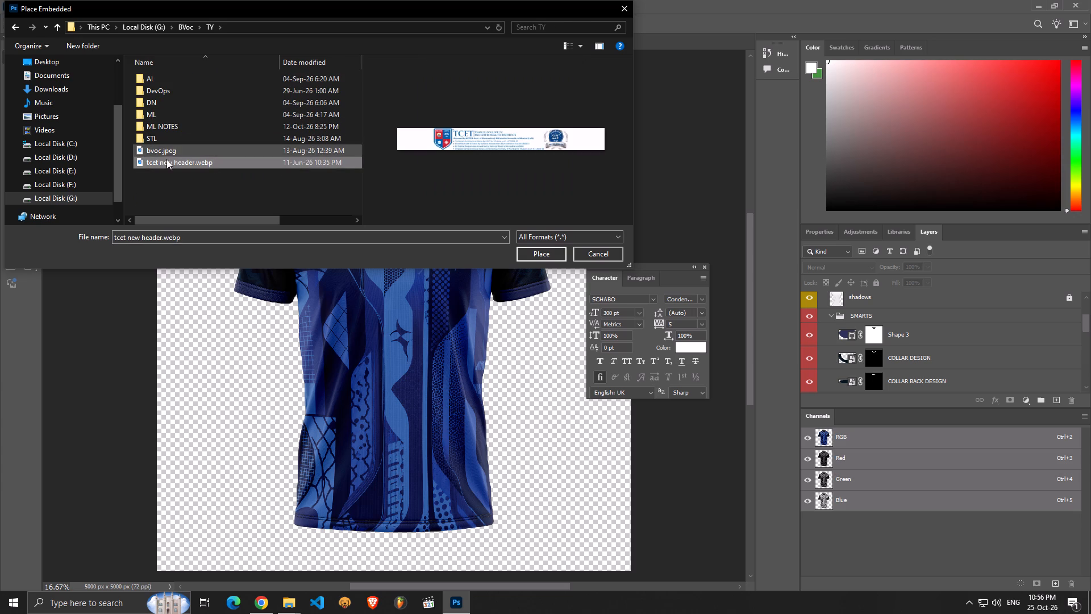
Place the tcet.png logo from the Documents folder into the jersey mockup as an embedded object.
left_click(69, 76)
scroll(280, 139, "down", 5)
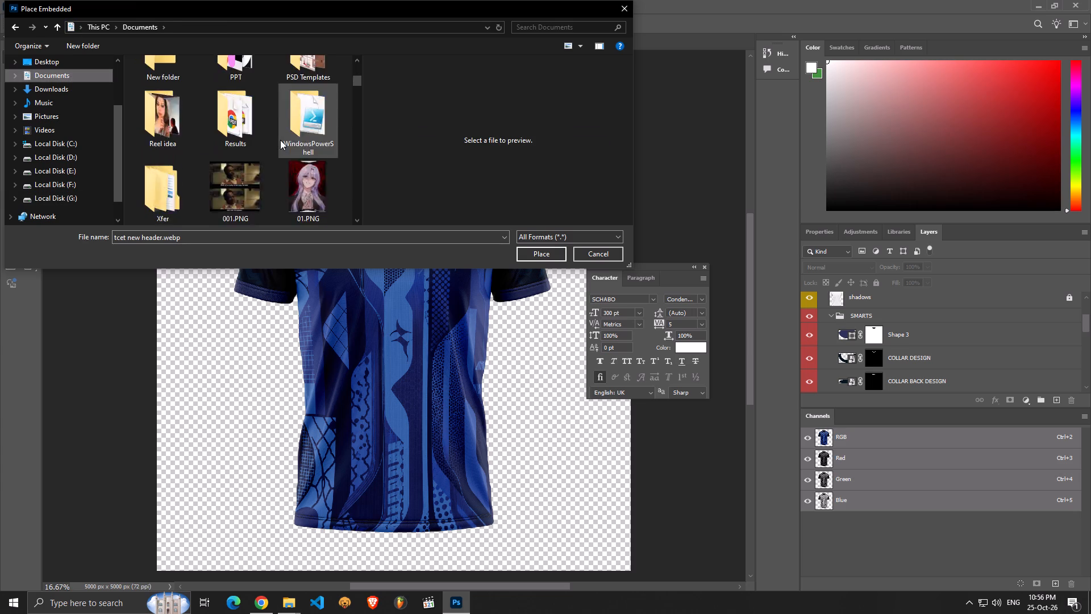
scroll(280, 140, "down", 3)
scroll(280, 165, "up", 2)
scroll(280, 165, "down", 9)
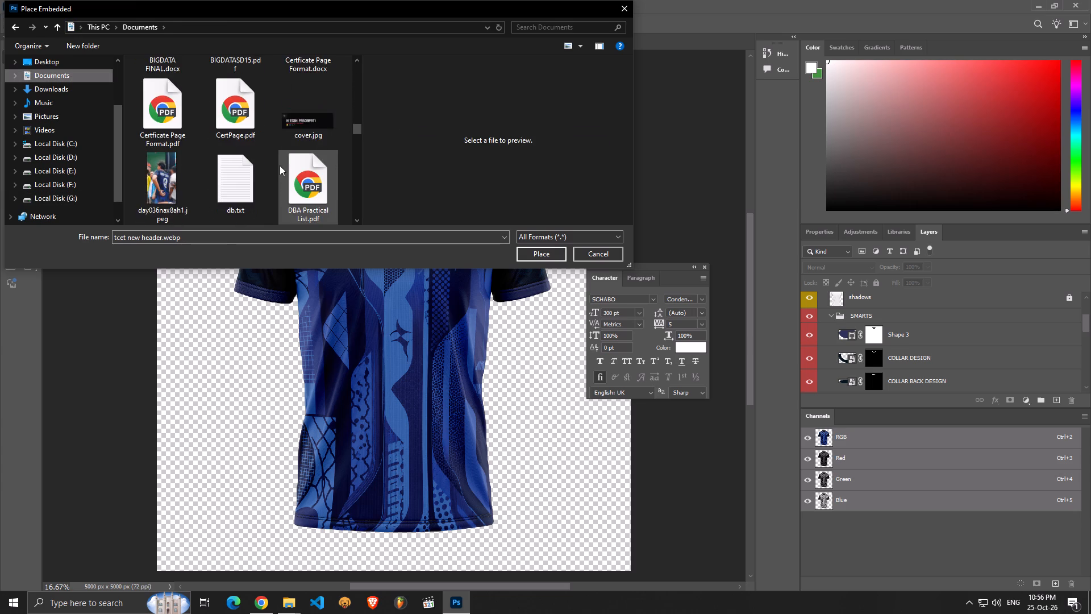
scroll(280, 165, "down", 11)
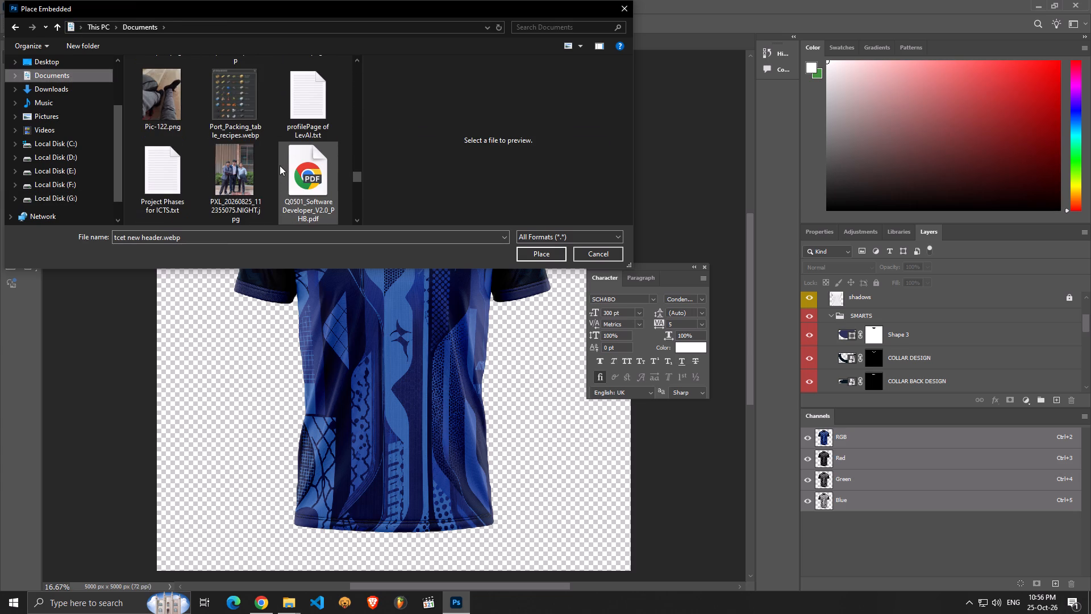
scroll(280, 165, "down", 6)
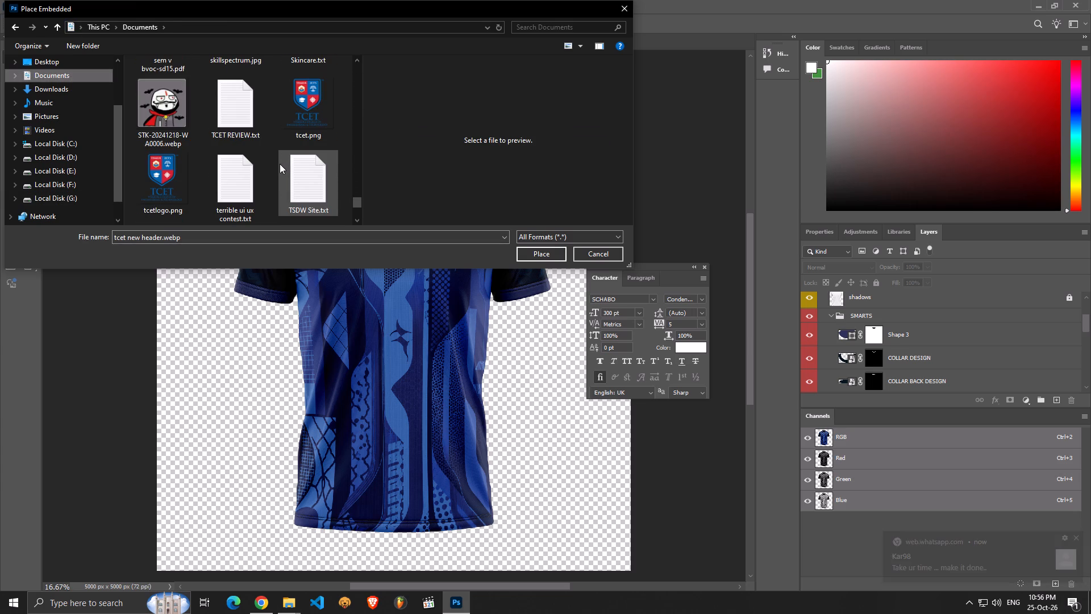
left_click(295, 130)
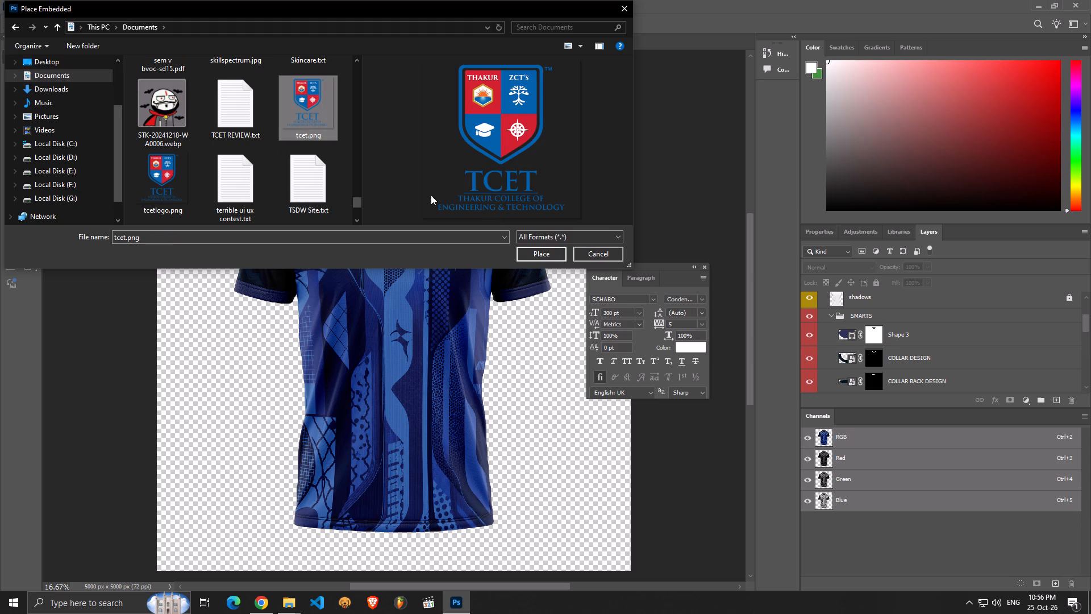
left_click(543, 253)
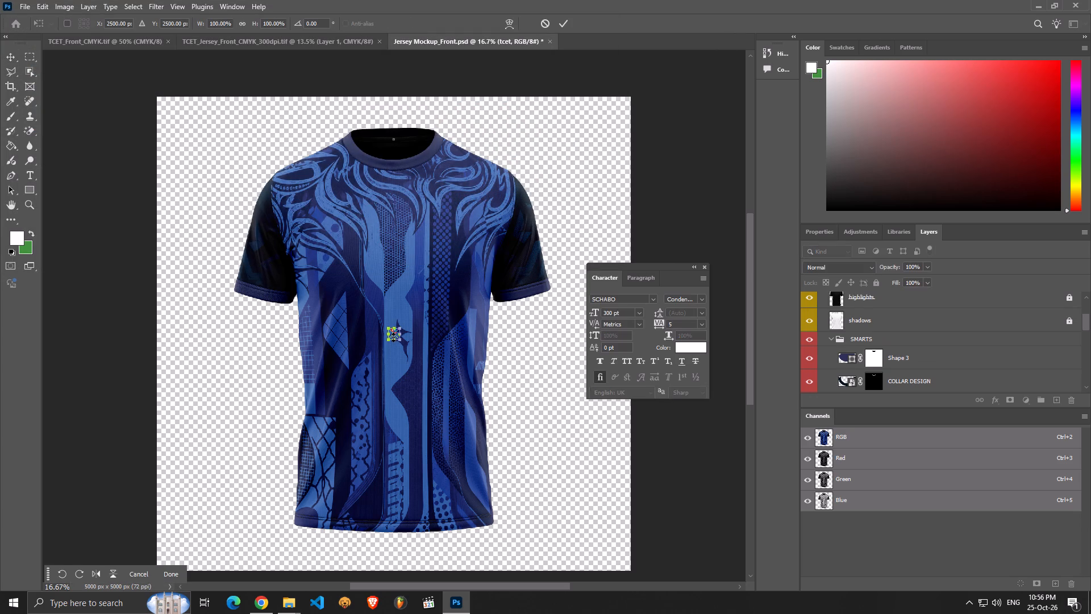
Scale the TCET logo to about 268% and position it on the wearer's left chest at about X 3180, Y 1503 px.
scroll(964, 334, "up", 7)
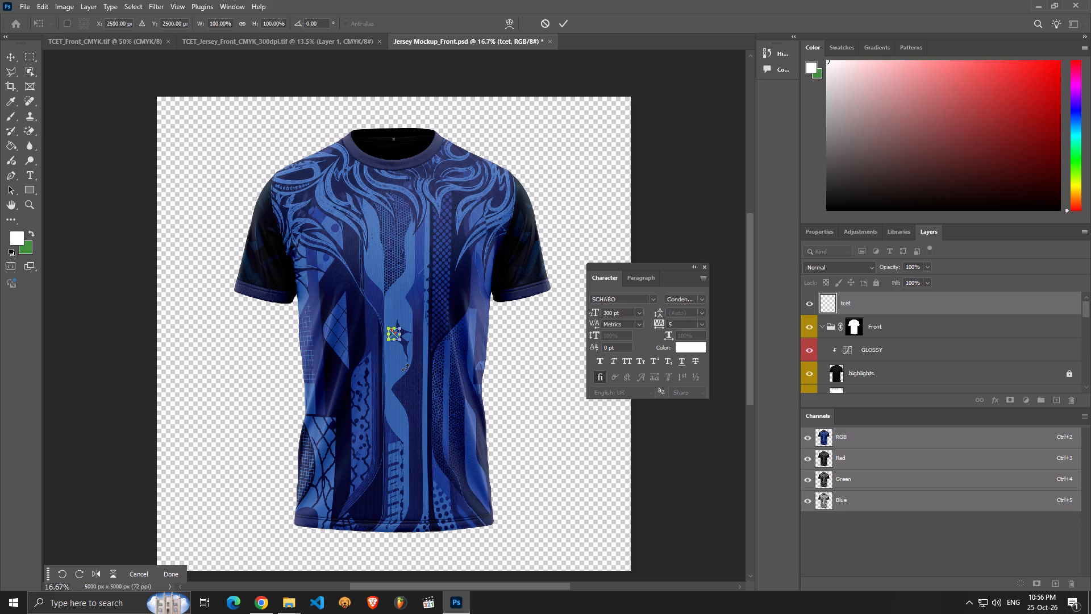
scroll(429, 379, "up", 7, "ctrl+alt")
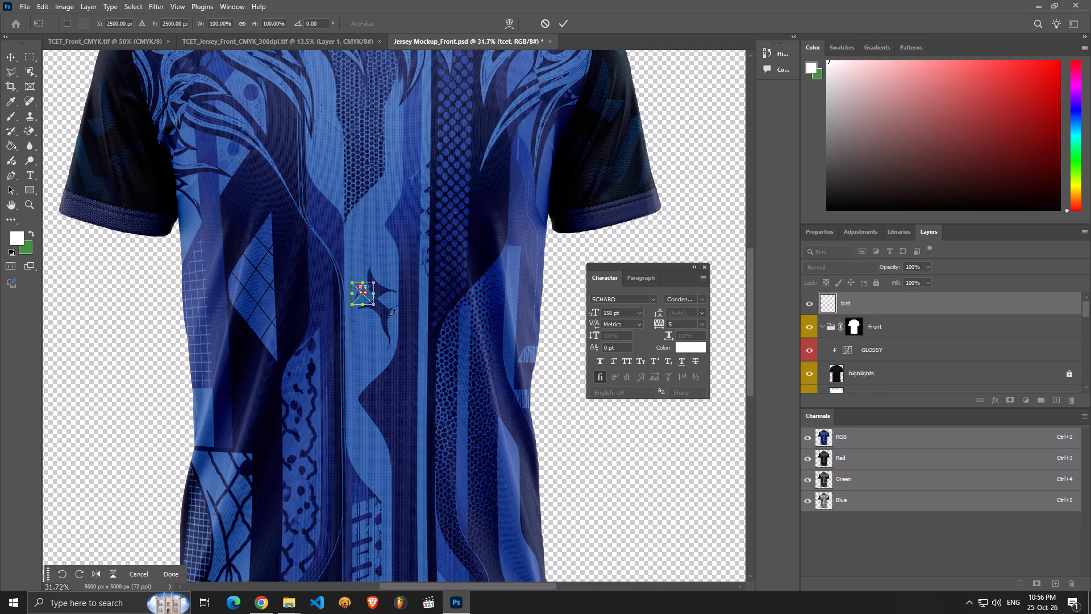
left_click_drag(364, 291, 477, 188)
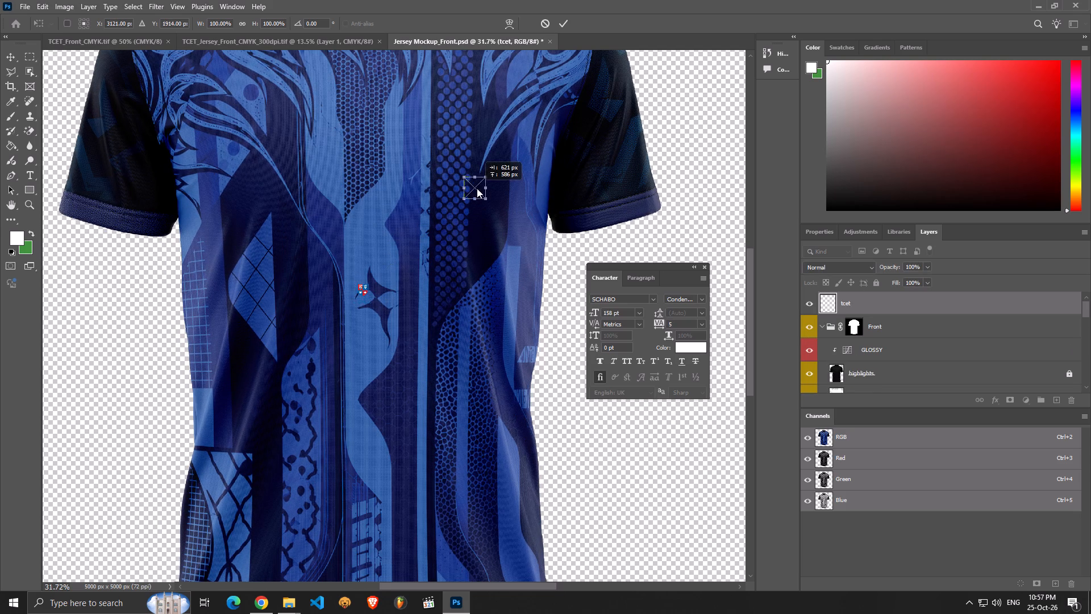
left_click_drag(477, 188, 477, 96)
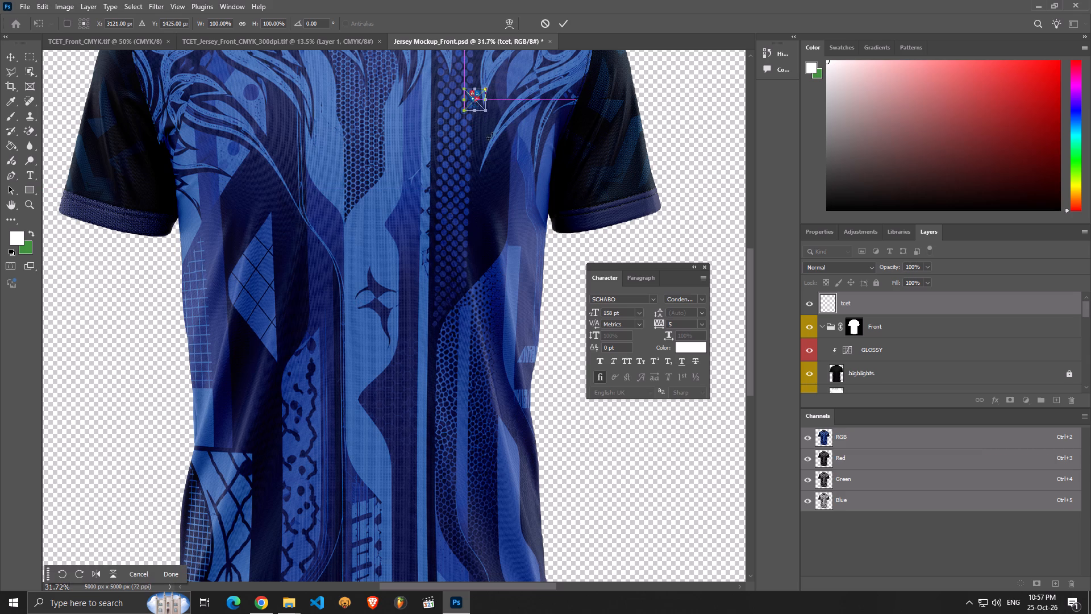
scroll(544, 238, "up", 8)
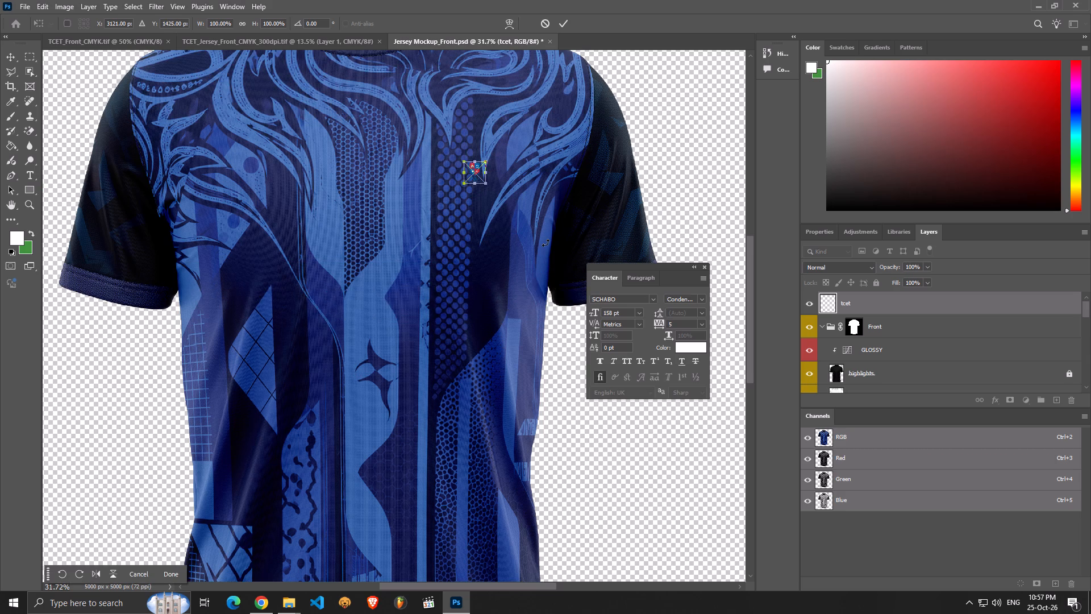
scroll(545, 243, "up", 5)
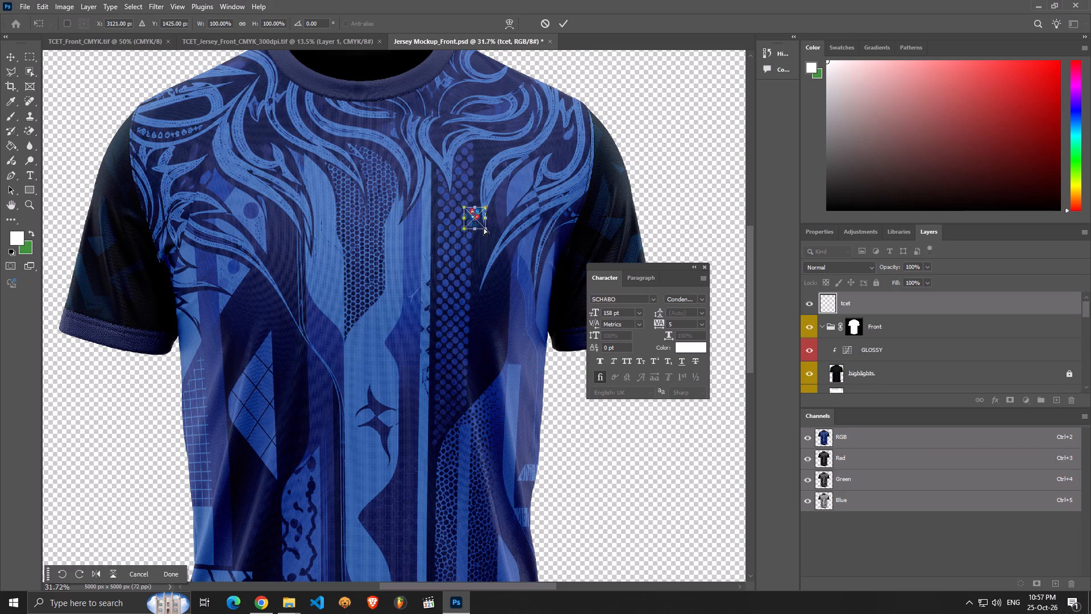
left_click_drag(486, 230, 513, 260, "shift")
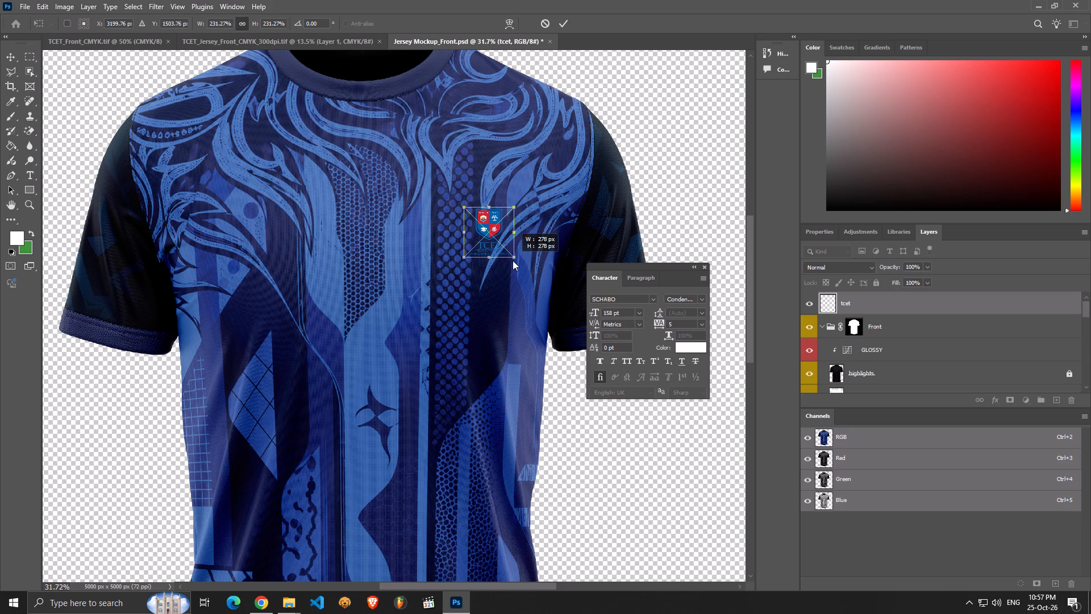
left_click_drag(513, 260, 520, 268, "shift")
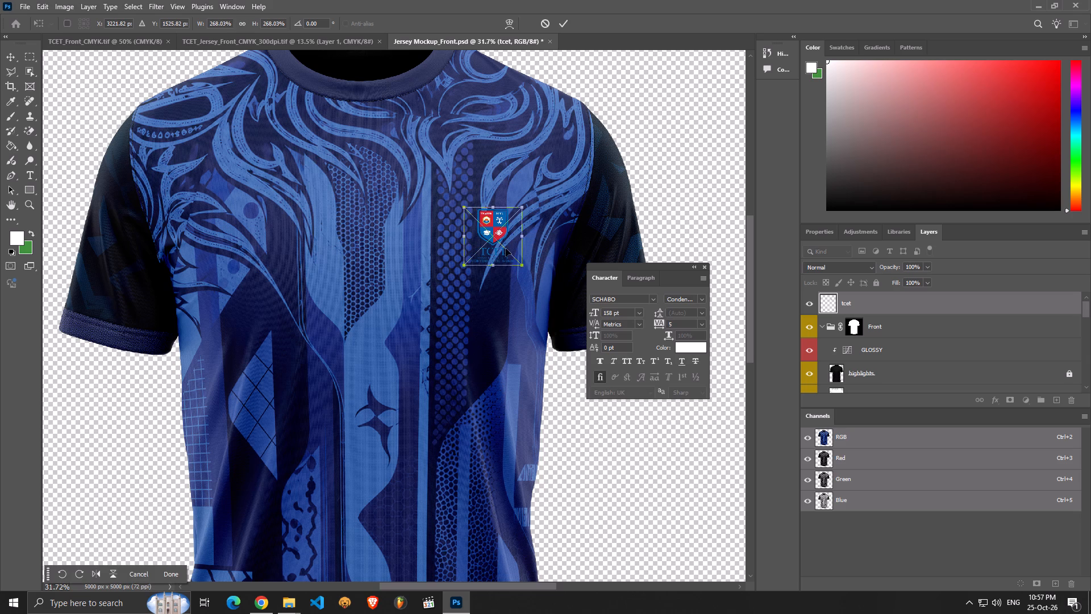
left_click_drag(499, 244, 489, 233)
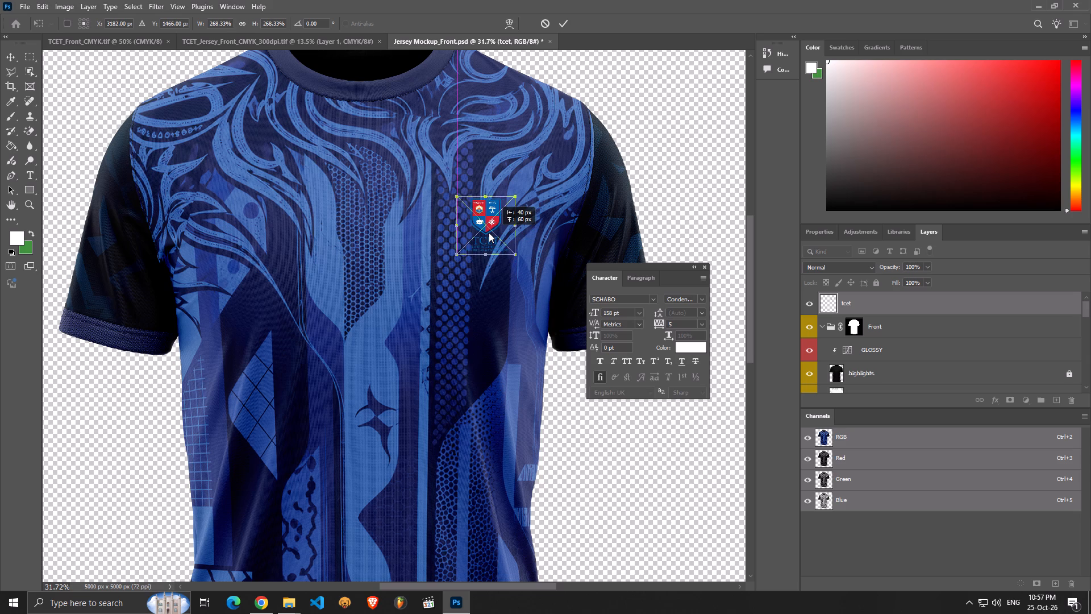
left_click_drag(489, 233, 488, 241)
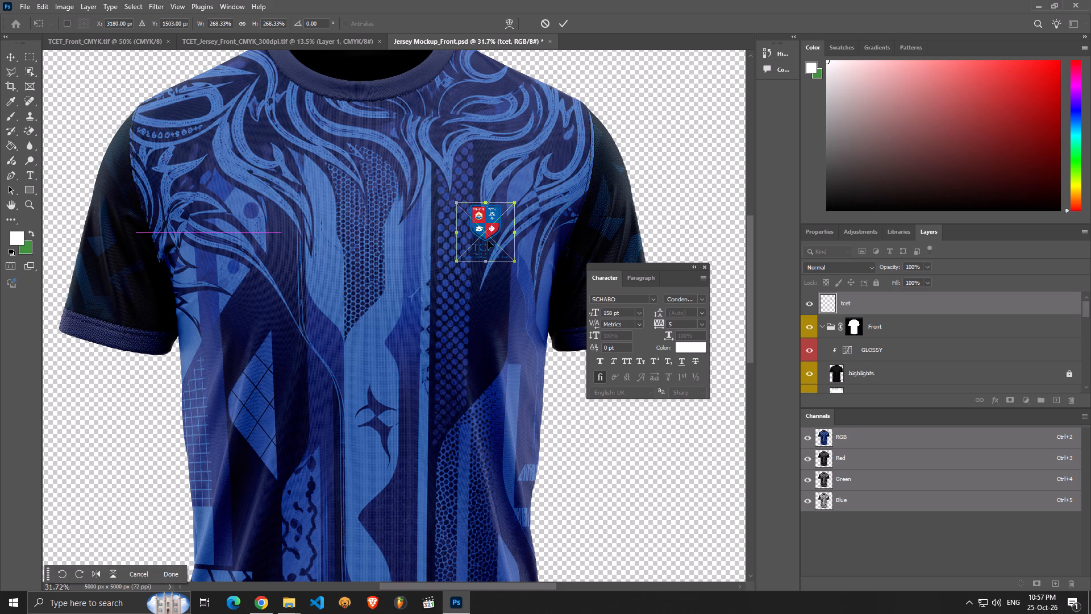
left_click(564, 24)
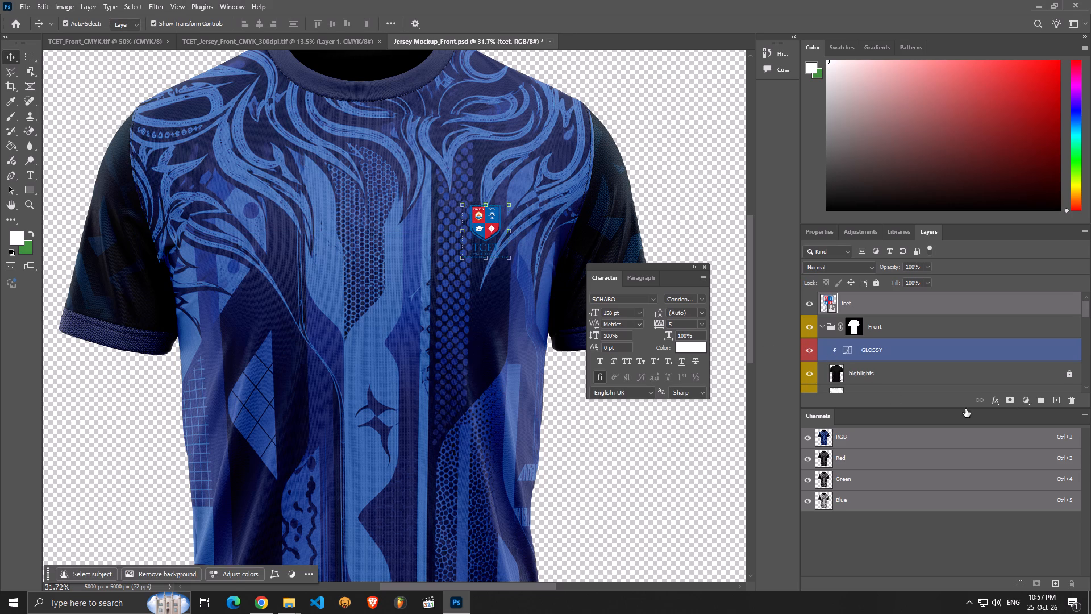
Add a 10 px light grey Stroke effect to the TCET logo layer, positioned outside at 100% opacity, and deselect the layer.
left_click(999, 402)
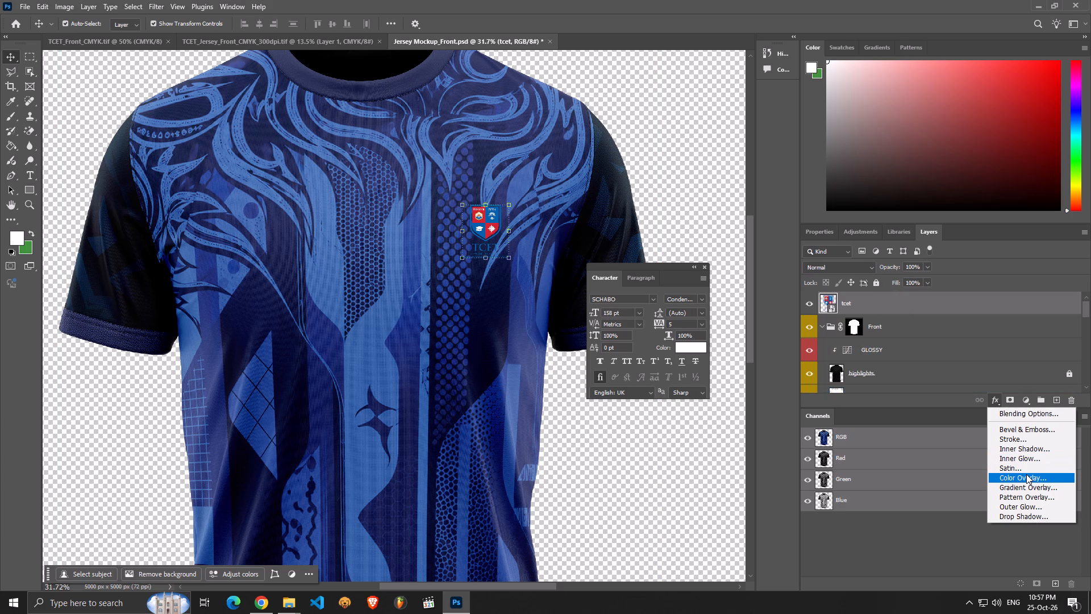
left_click(1031, 442)
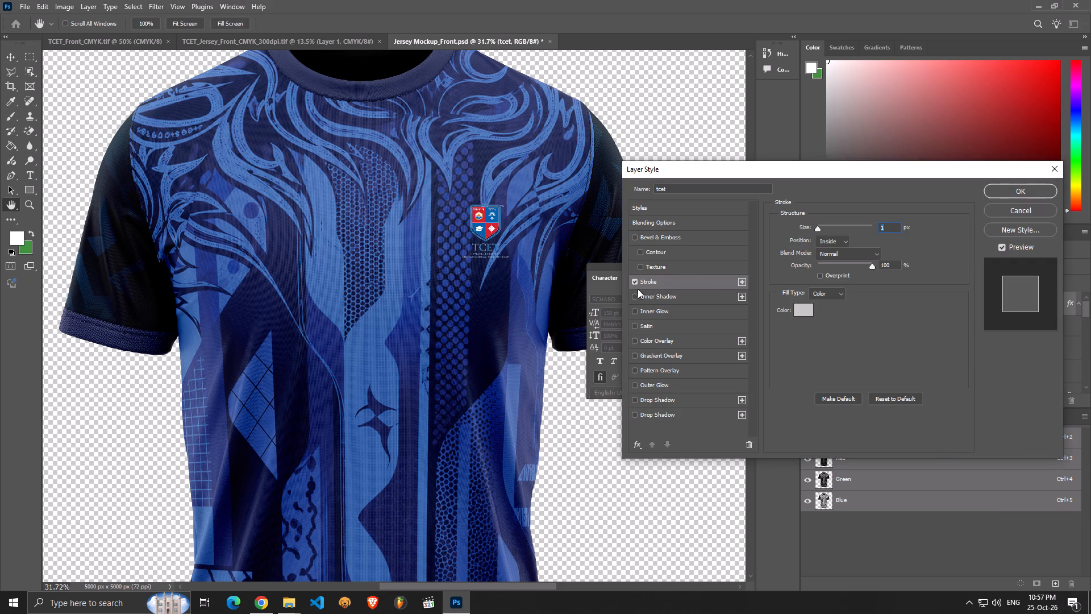
left_click(836, 239)
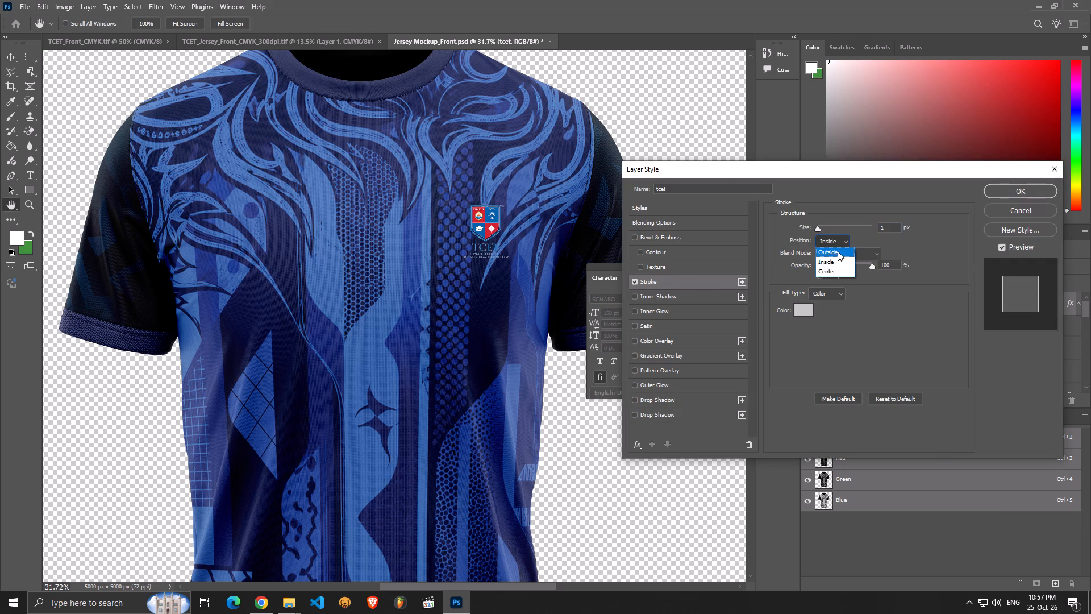
left_click(838, 251)
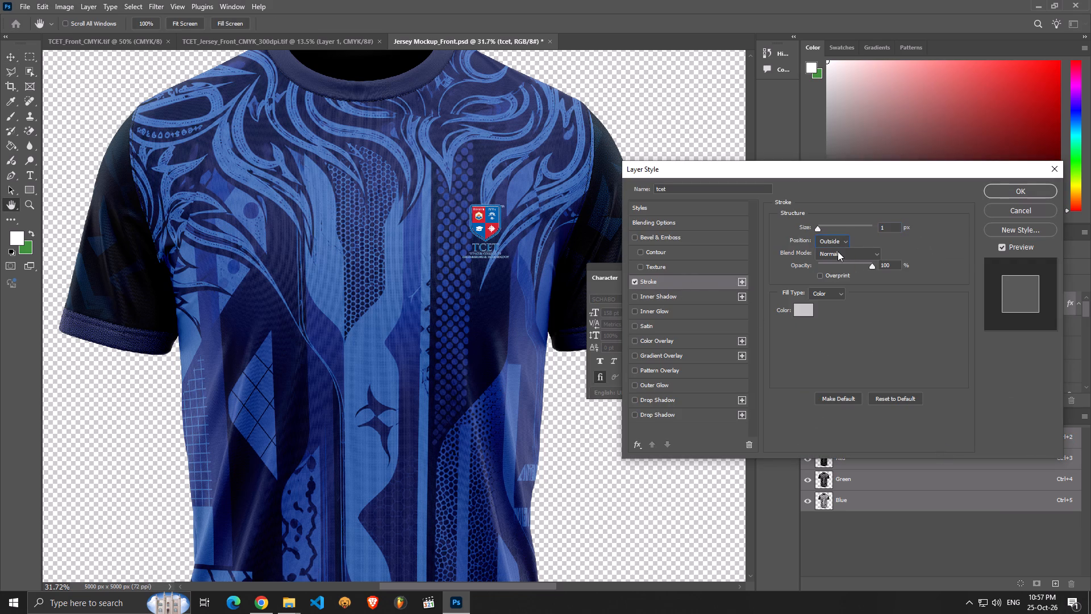
left_click_drag(817, 230, 819, 228)
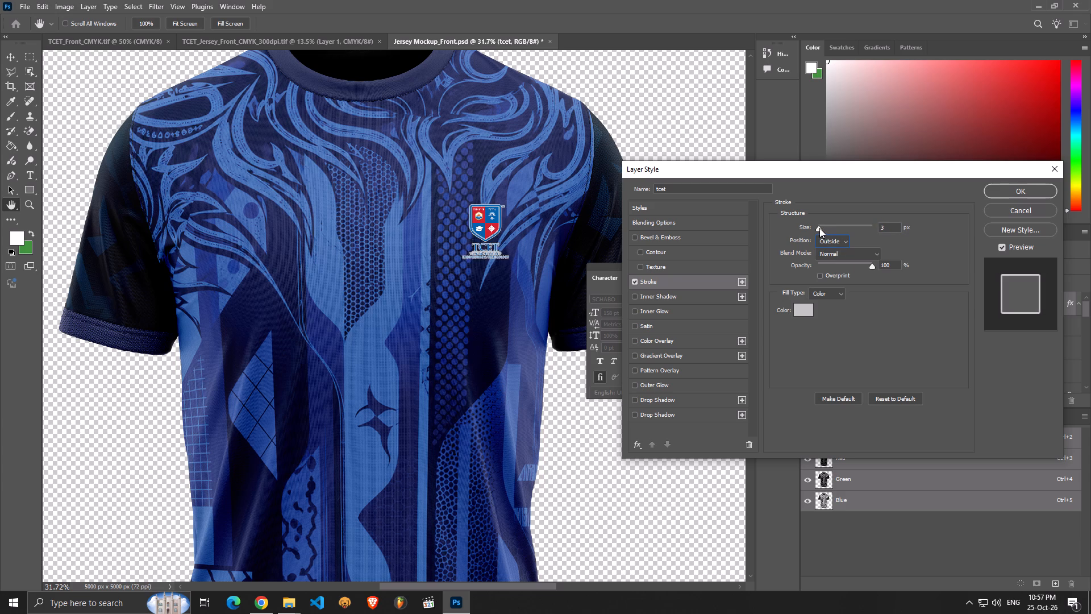
left_click_drag(819, 228, 823, 227)
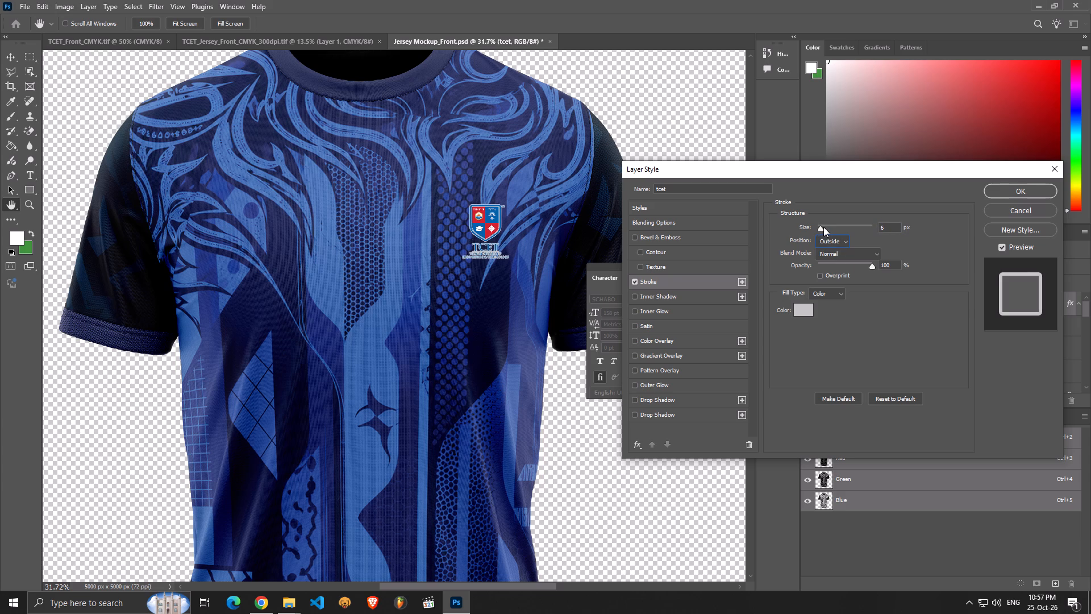
left_click_drag(823, 227, 824, 227)
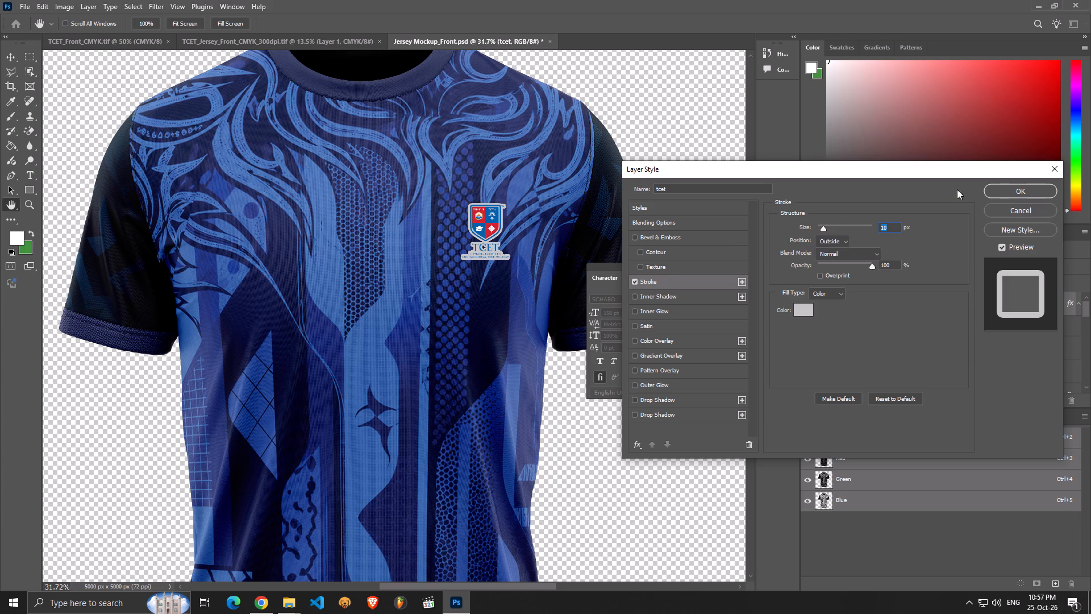
left_click(996, 188)
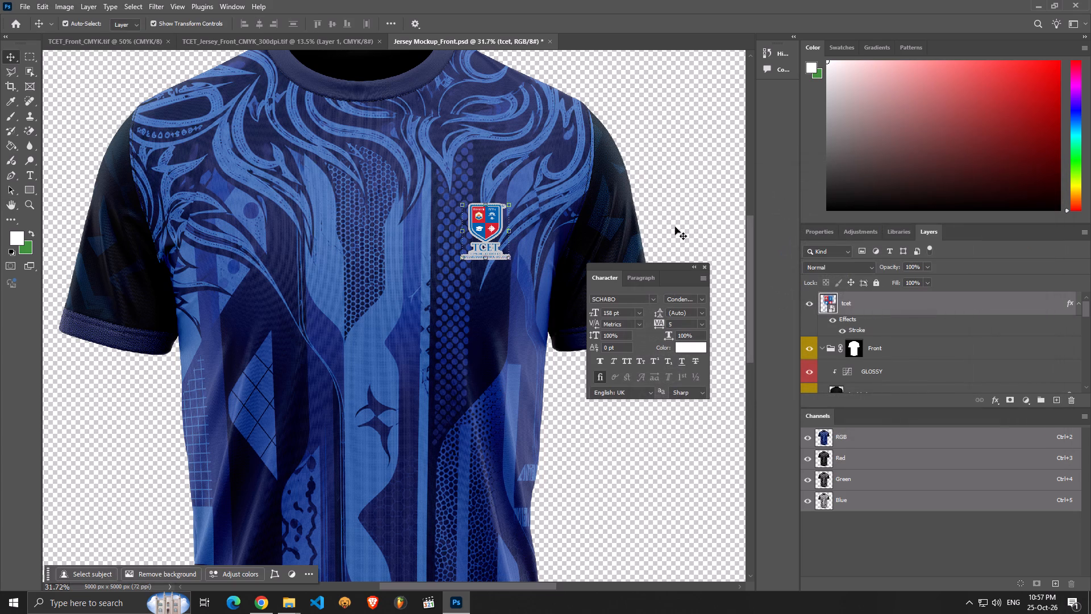
left_click(683, 212)
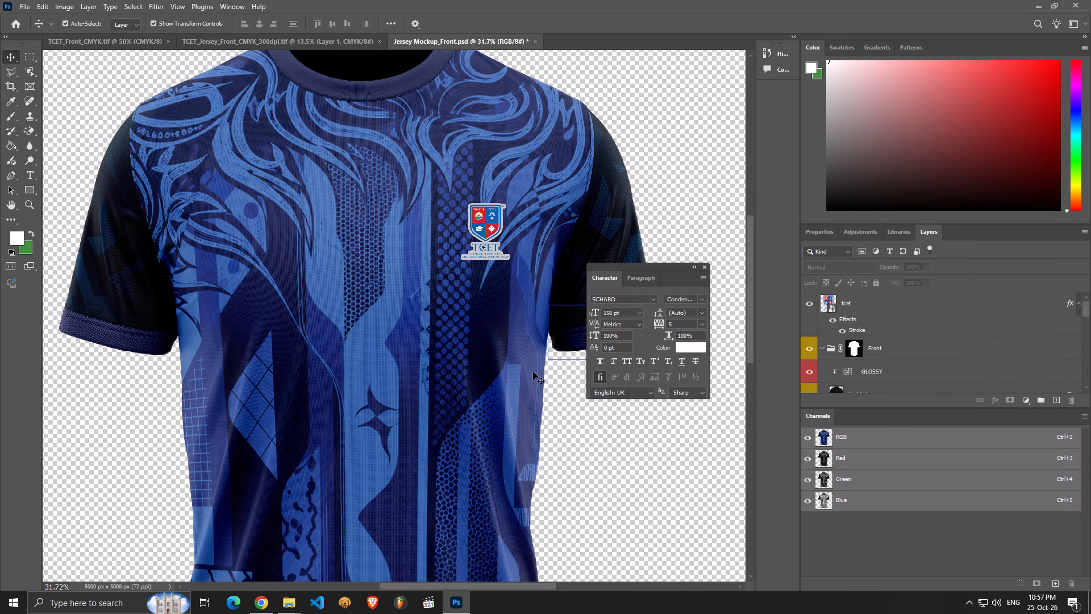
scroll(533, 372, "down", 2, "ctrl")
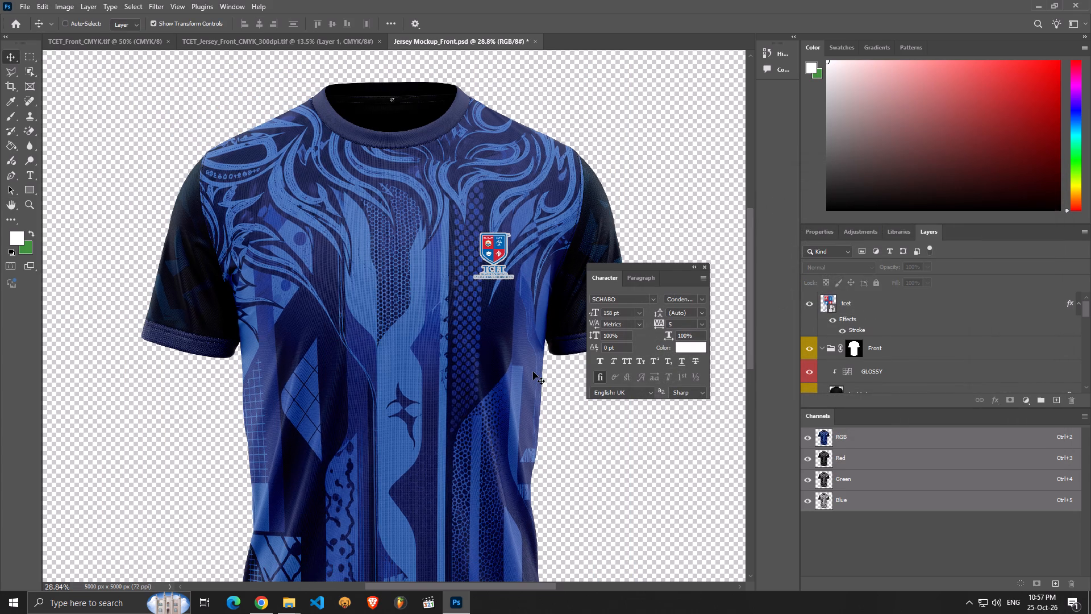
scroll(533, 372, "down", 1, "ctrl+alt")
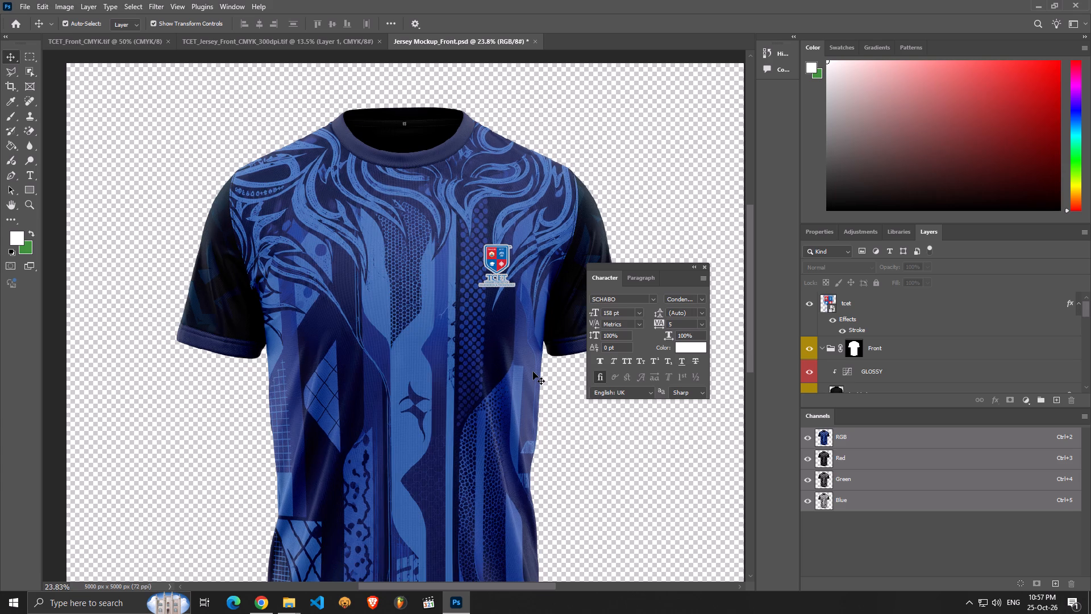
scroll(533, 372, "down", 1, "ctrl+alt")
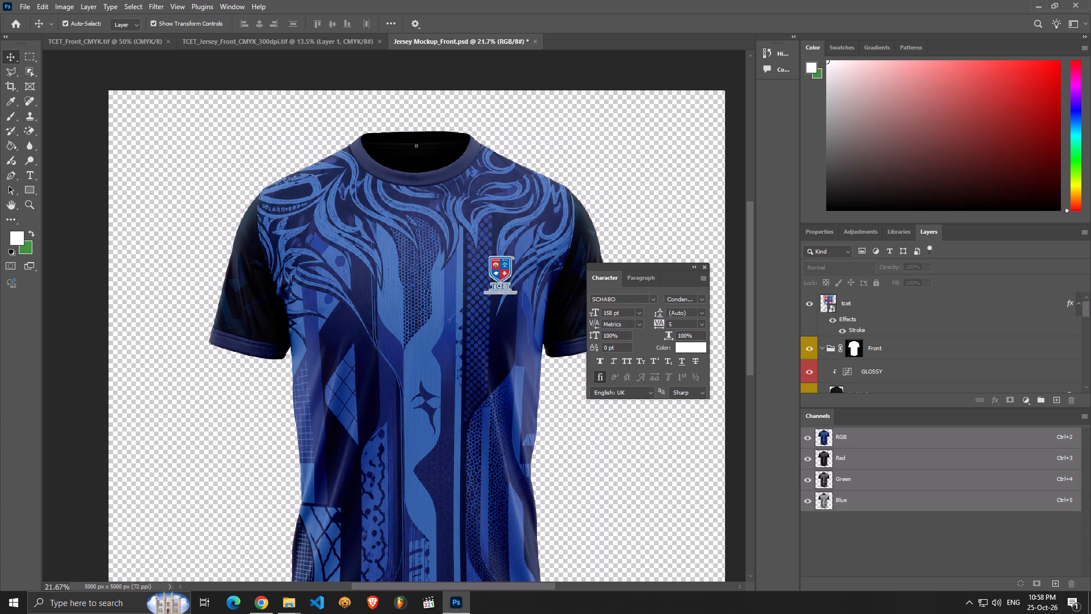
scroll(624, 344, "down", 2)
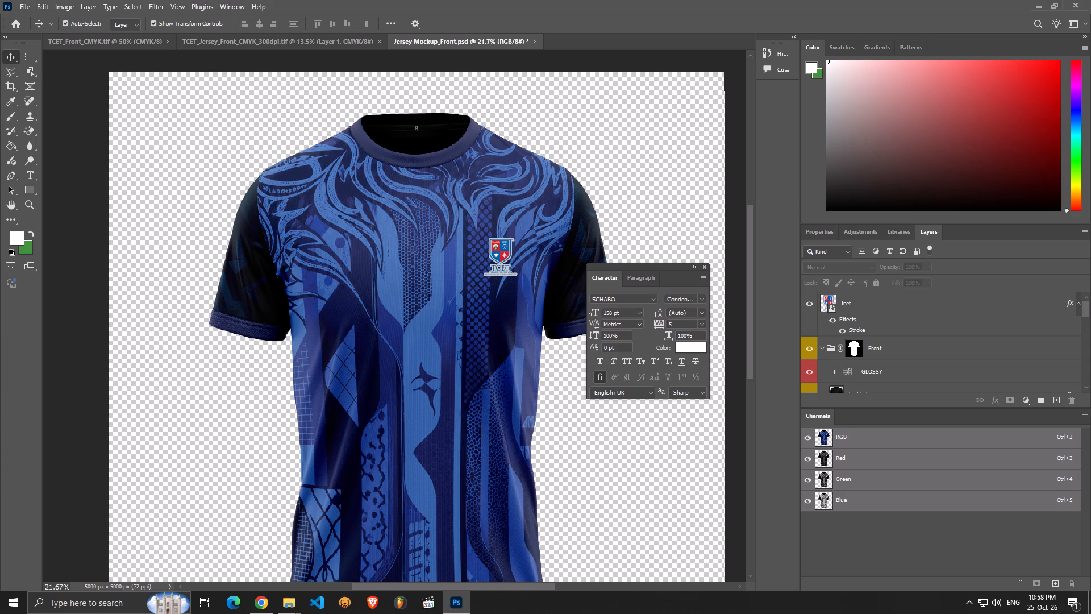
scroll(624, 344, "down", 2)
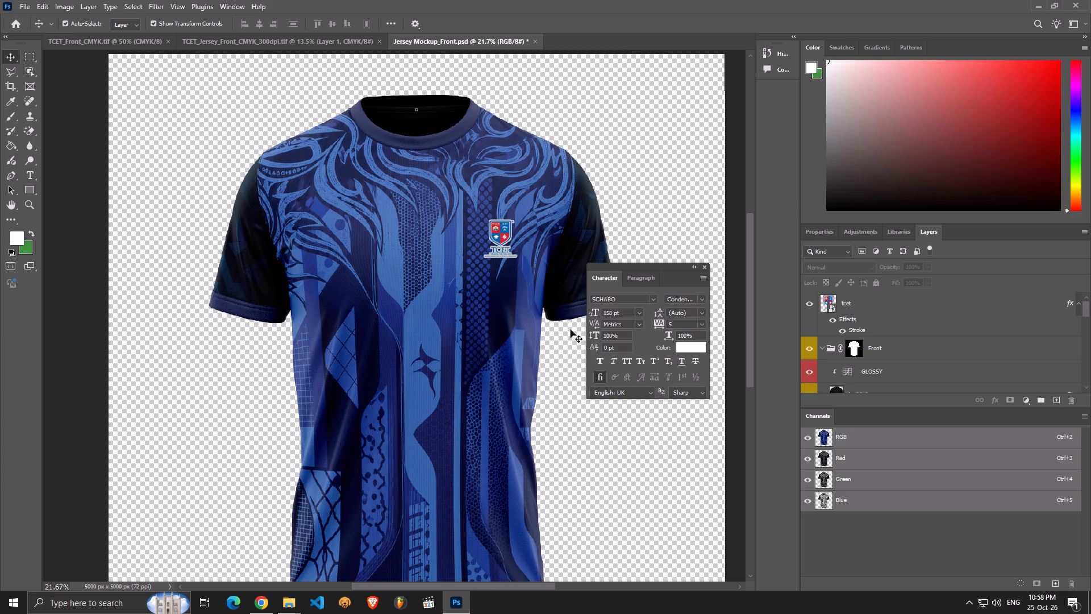
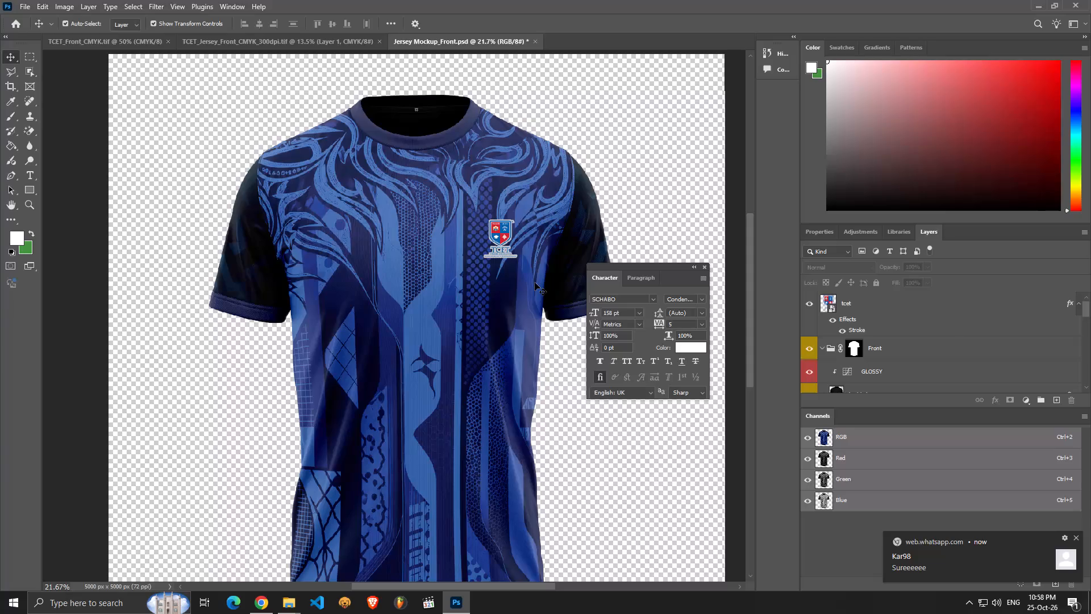
Select the tcet logo layer and open its Stroke effect settings for editing.
scroll(452, 382, "down", 1)
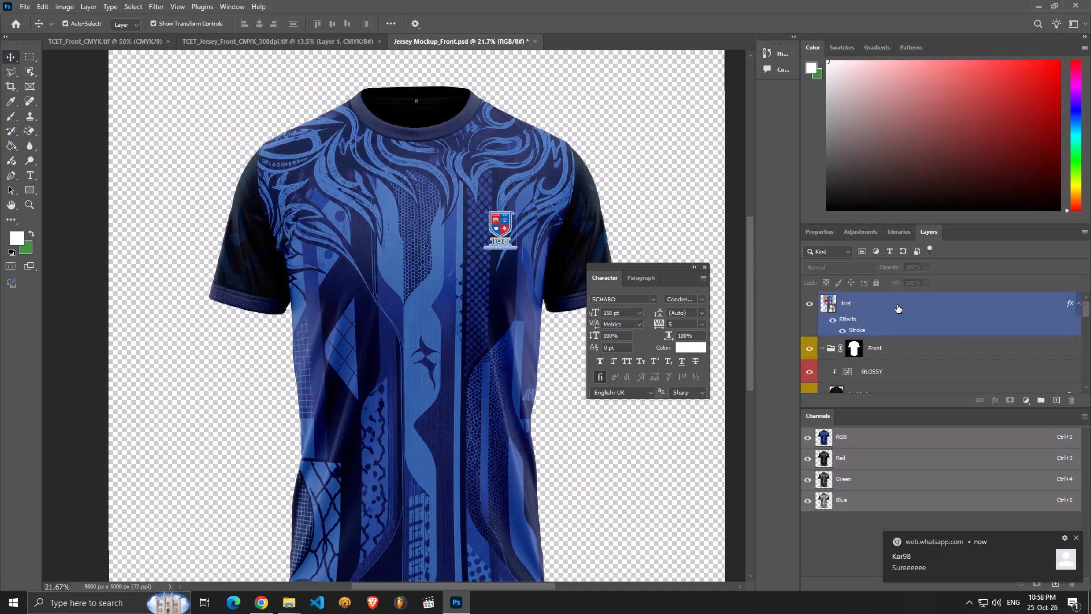
left_click(897, 305)
left_click(997, 406)
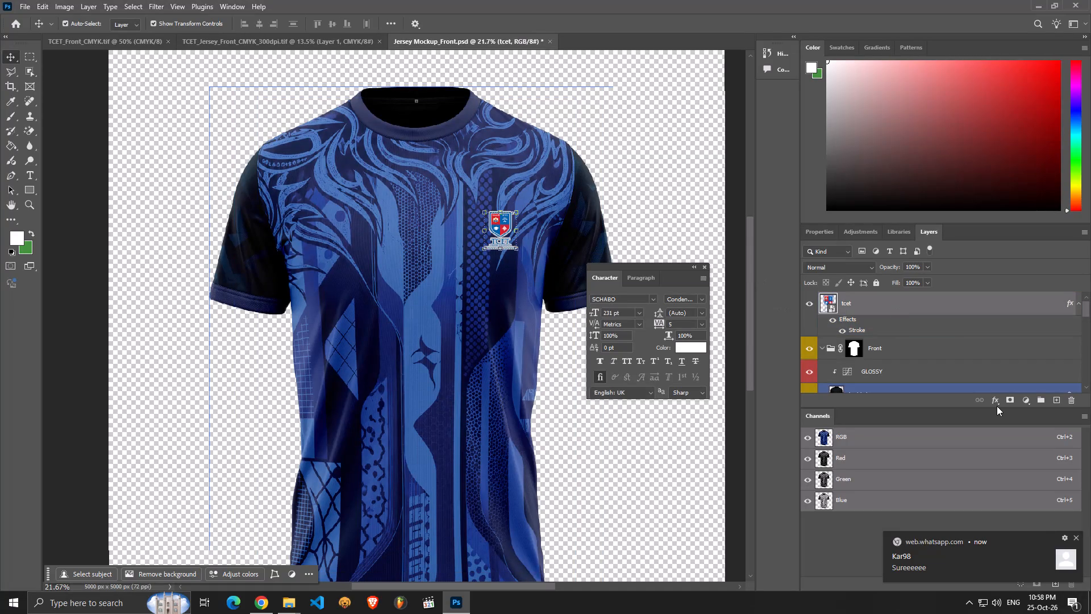
left_click(1029, 443)
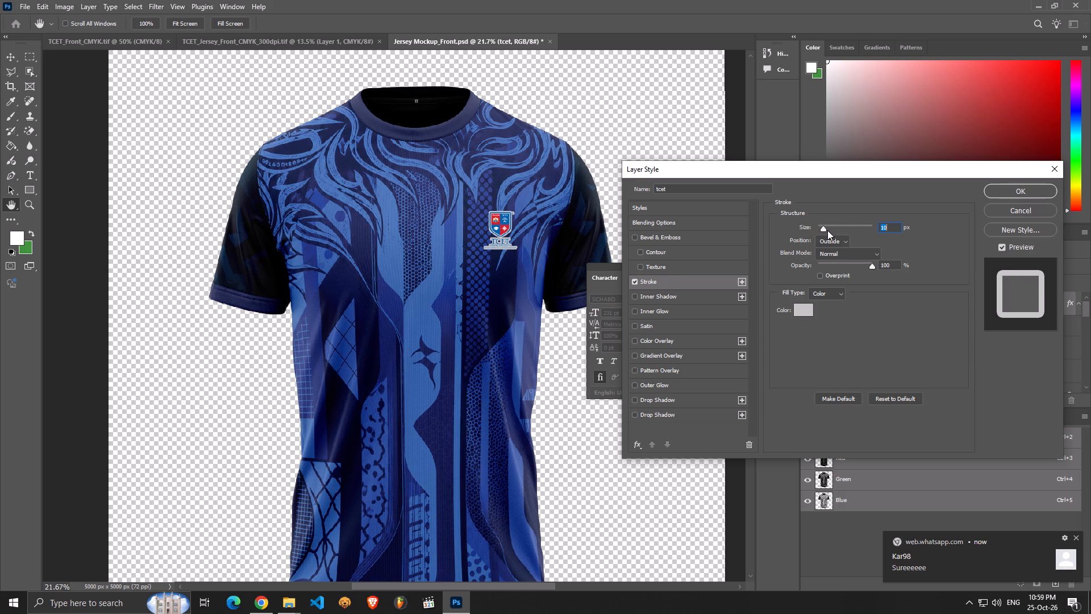
Reduce the Stroke size on the TCET logo to 9 px.
scroll(825, 228, "down", 1)
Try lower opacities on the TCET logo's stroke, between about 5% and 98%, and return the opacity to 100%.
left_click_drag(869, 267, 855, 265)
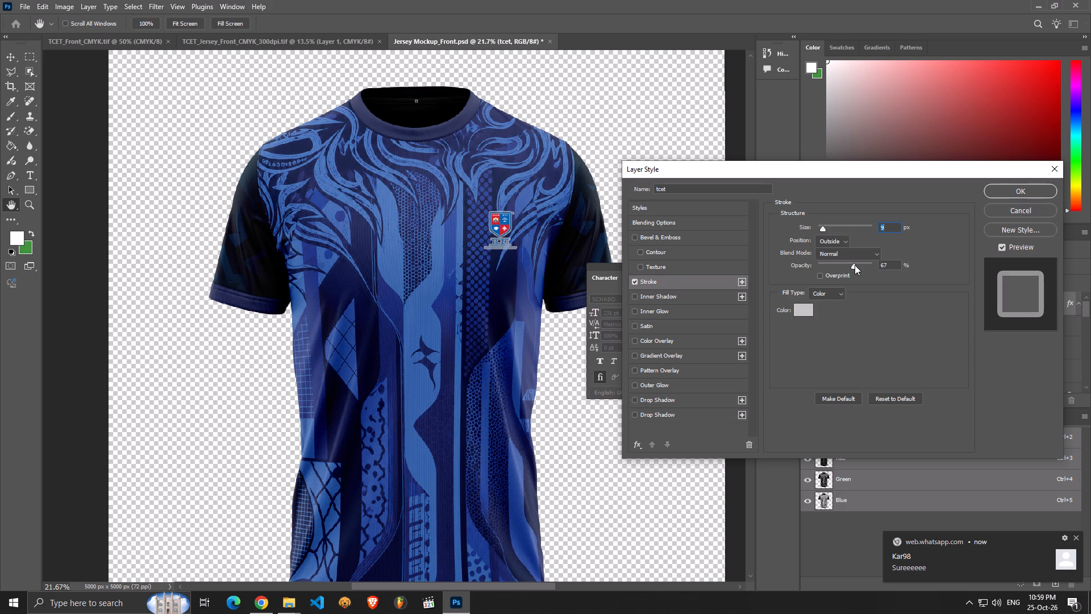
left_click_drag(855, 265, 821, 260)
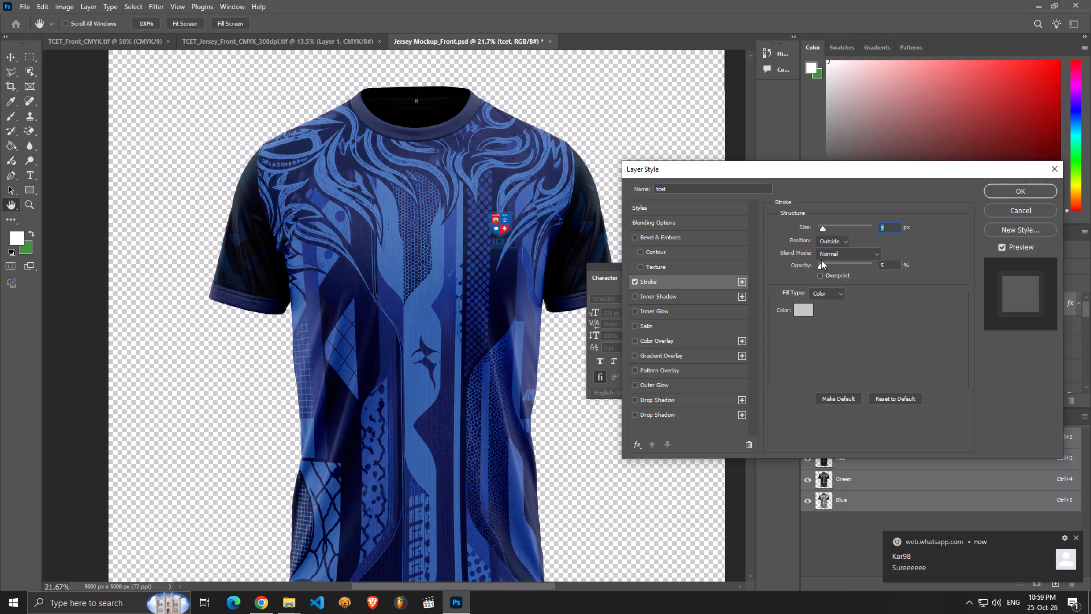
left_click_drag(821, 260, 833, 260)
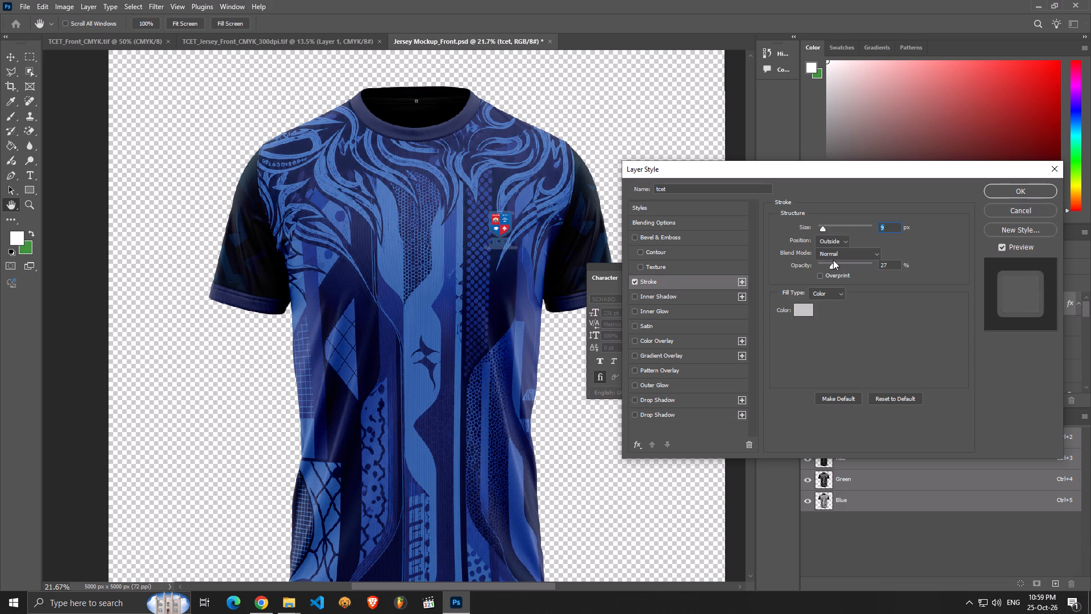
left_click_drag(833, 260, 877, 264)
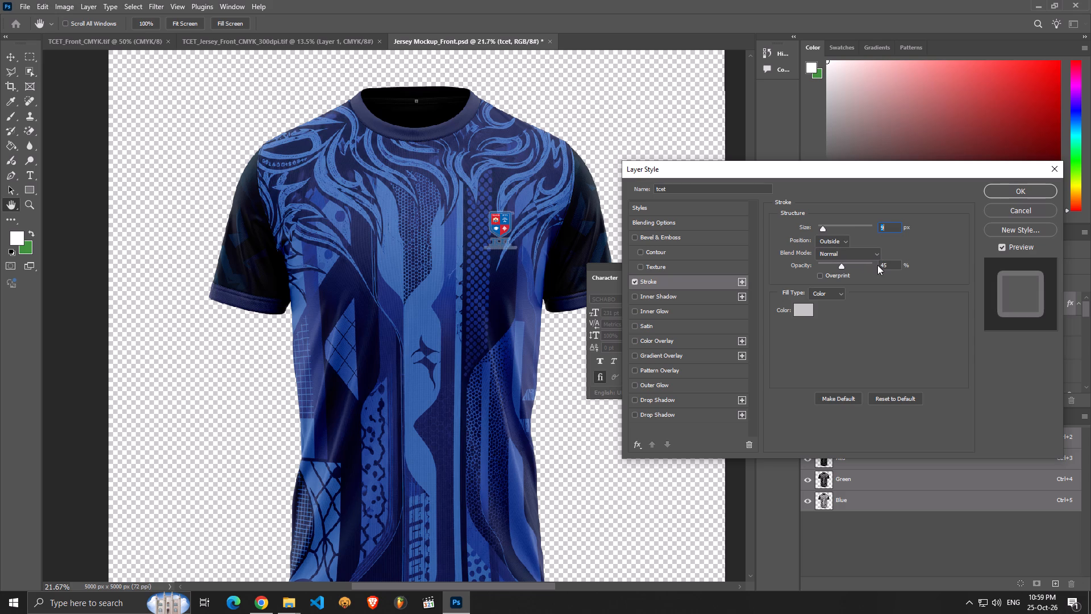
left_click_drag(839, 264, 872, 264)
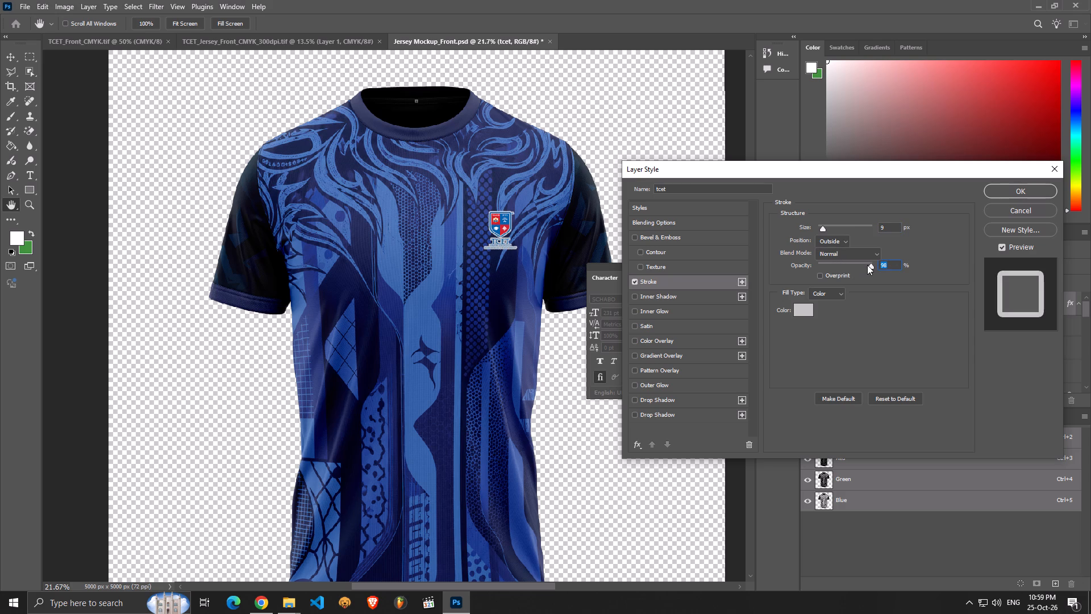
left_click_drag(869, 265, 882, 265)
Recolour the TCET logo's stroke to navy #292f55 sampled from the jersey collar, apply the layer style, and deselect the logo.
left_click(805, 311)
left_click_drag(573, 251, 474, 405)
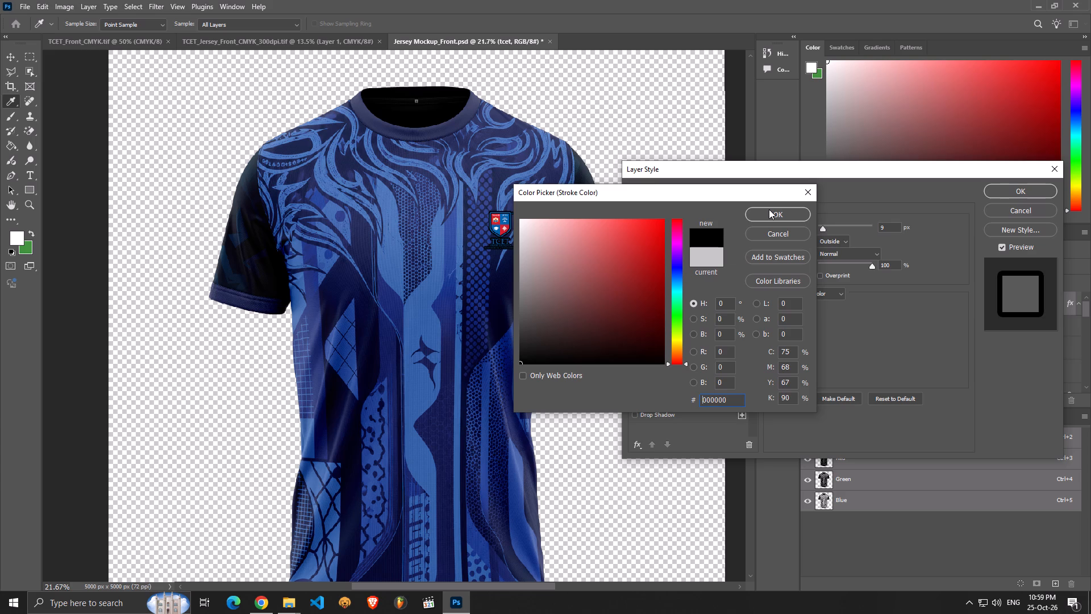
left_click(501, 197)
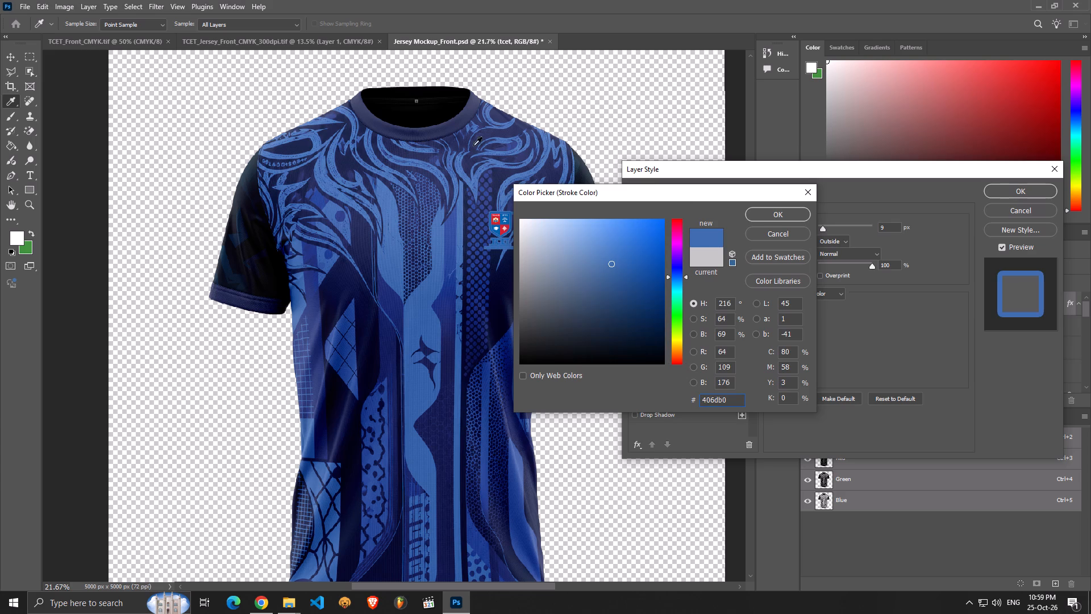
left_click(456, 123)
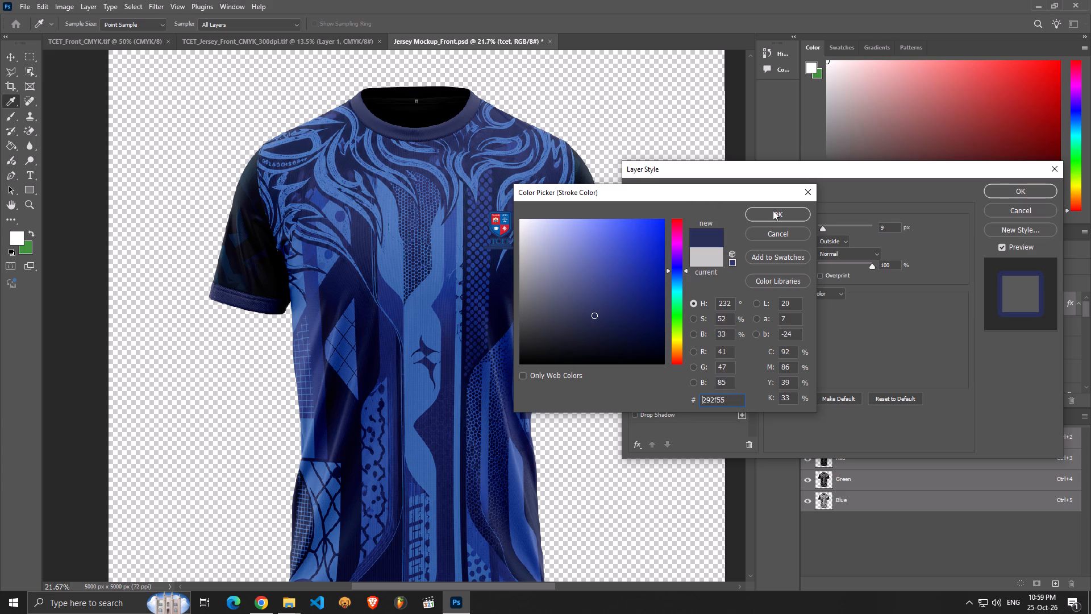
left_click(773, 210)
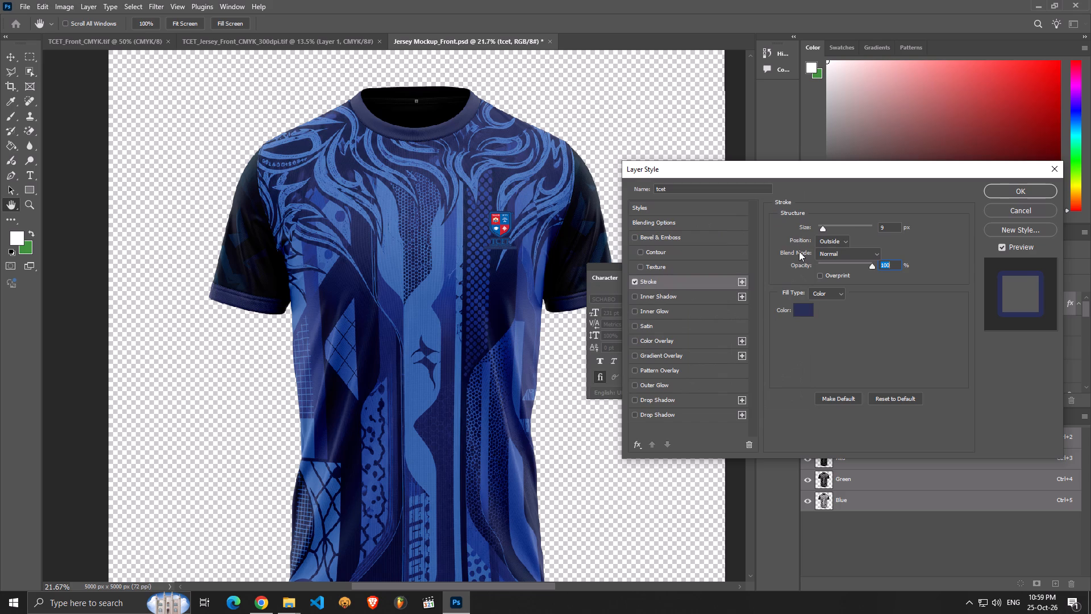
left_click(1006, 192)
scroll(548, 350, "down", 1)
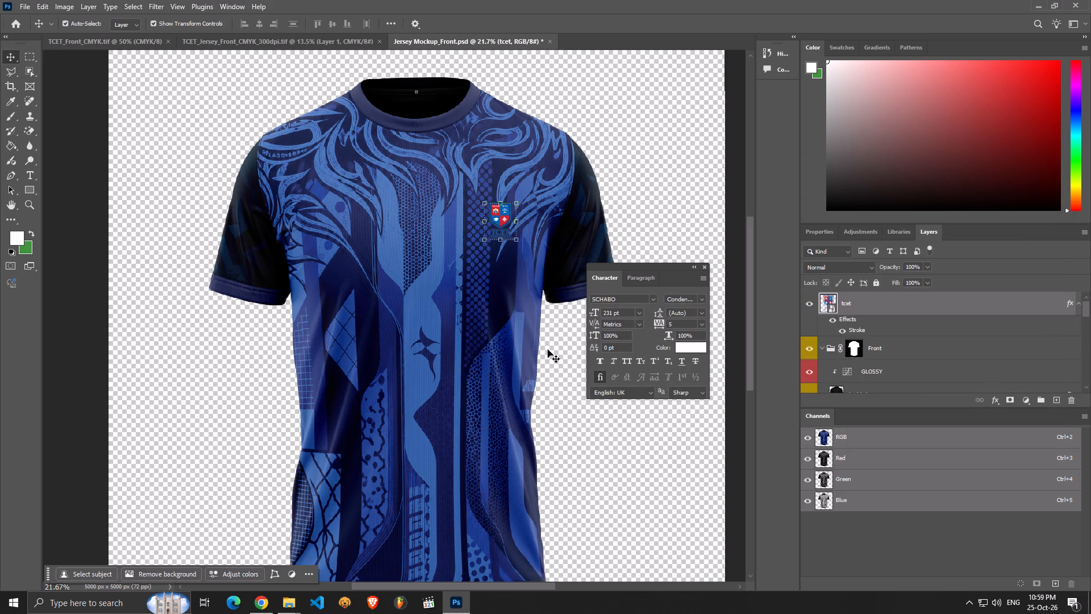
left_click(548, 350)
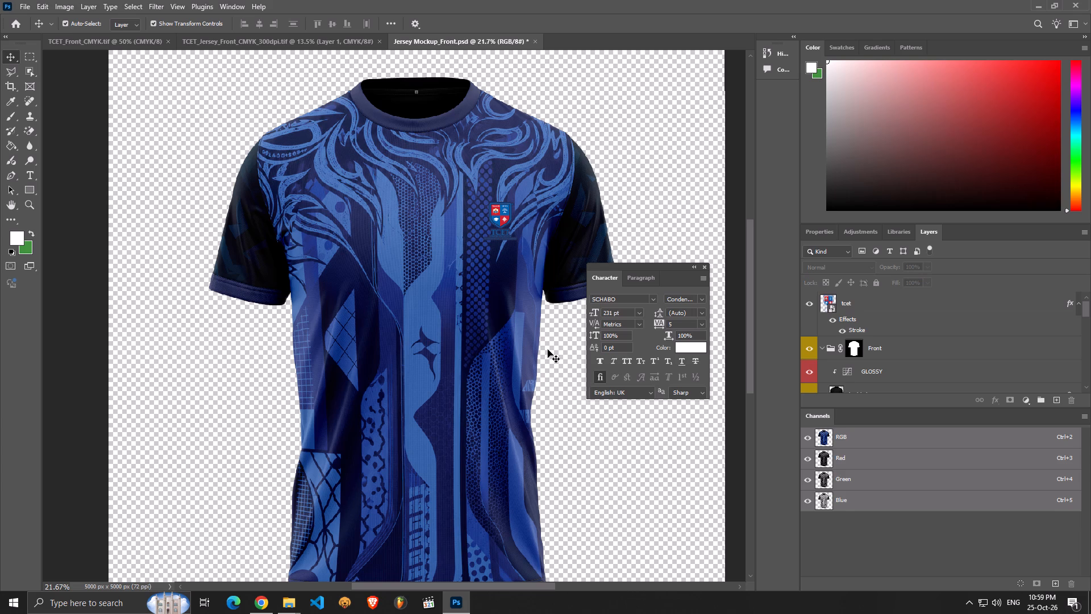
Examine the jersey front from collar to hem to judge how the logo with its navy outline looks.
scroll(447, 337, "down", 1)
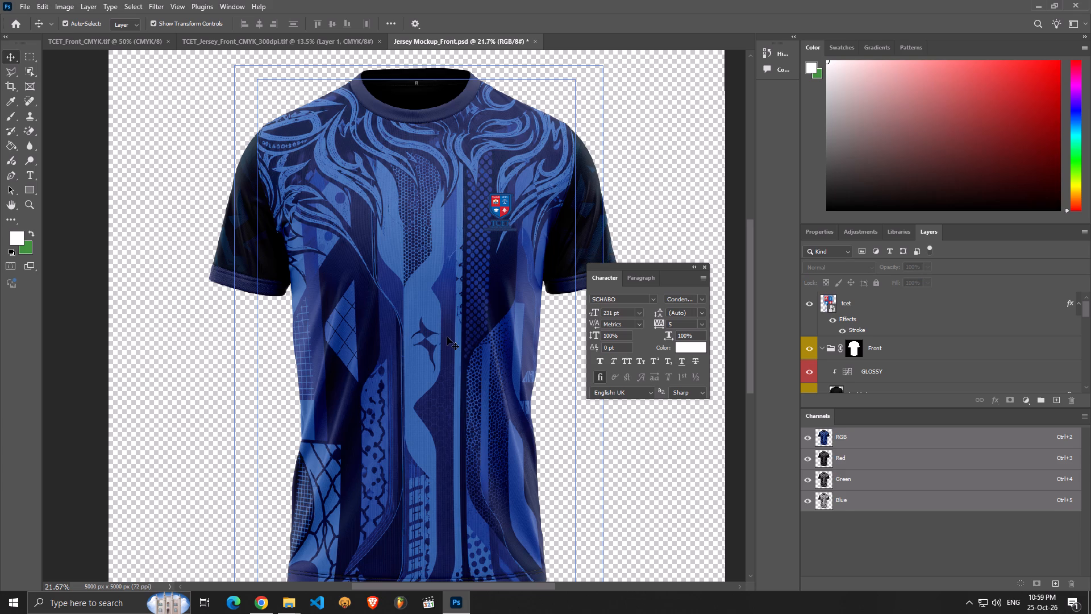
scroll(447, 337, "down", 5)
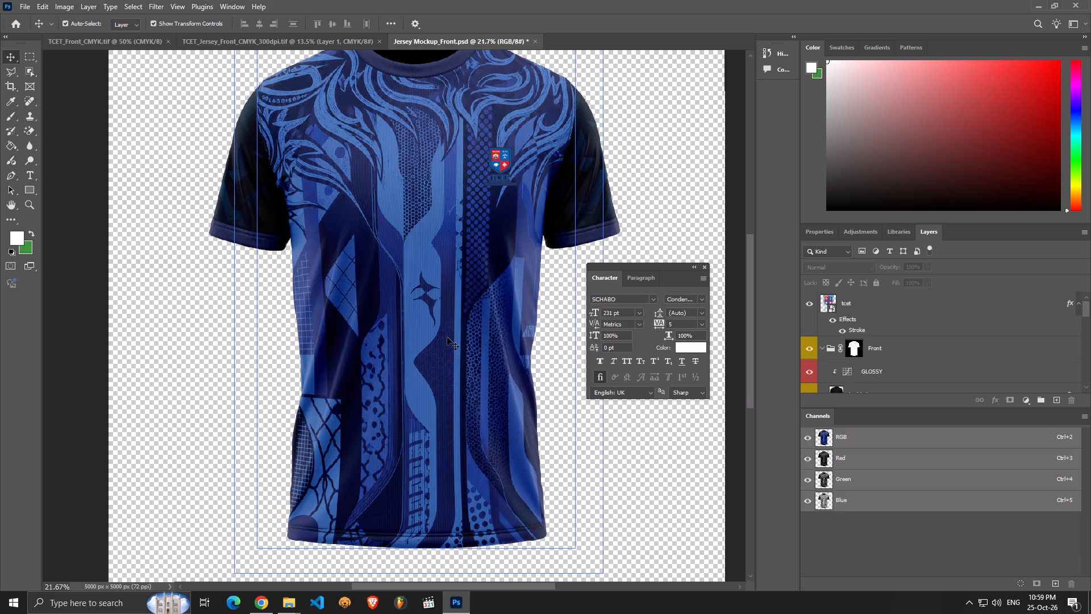
scroll(447, 337, "up", 10)
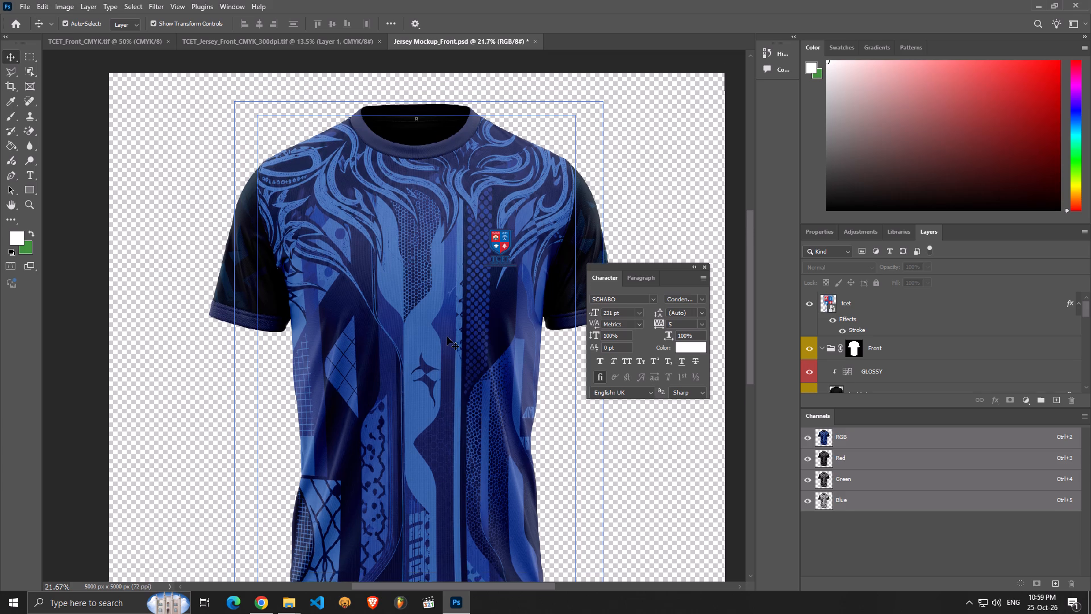
scroll(447, 337, "down", 5)
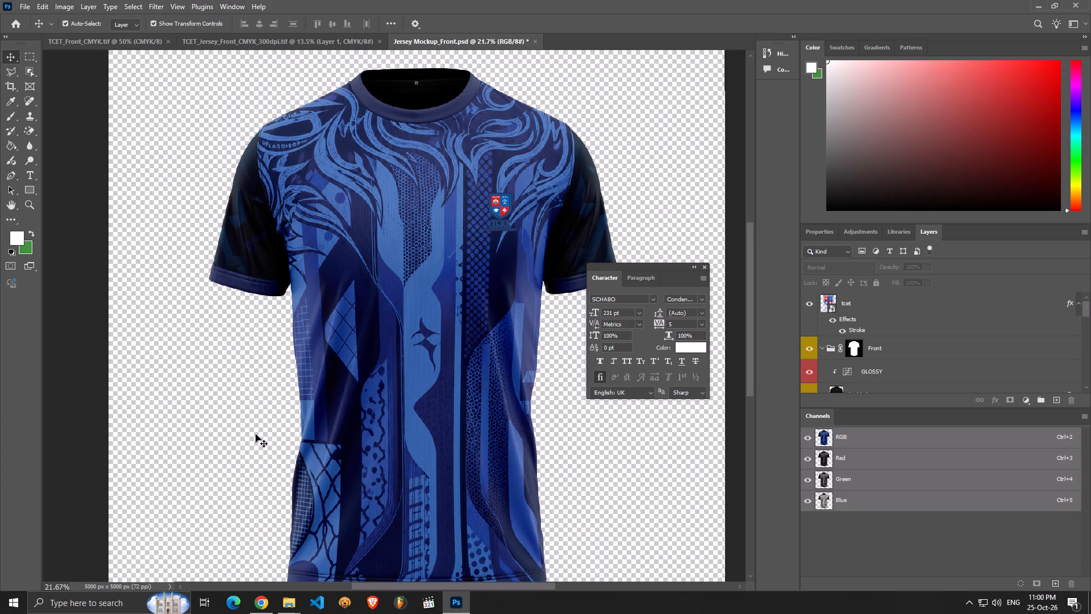
Switch to Chrome, close the enlarged jersey sheet image in ChatGPT, and go to the end of the sleeve design reply.
left_click(264, 609)
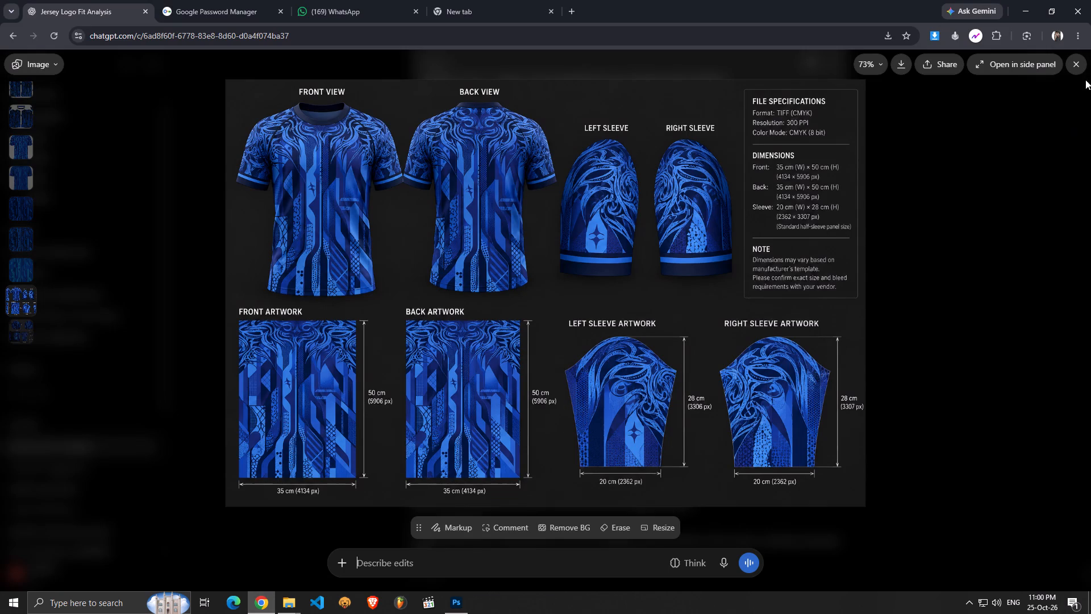
left_click(1074, 63)
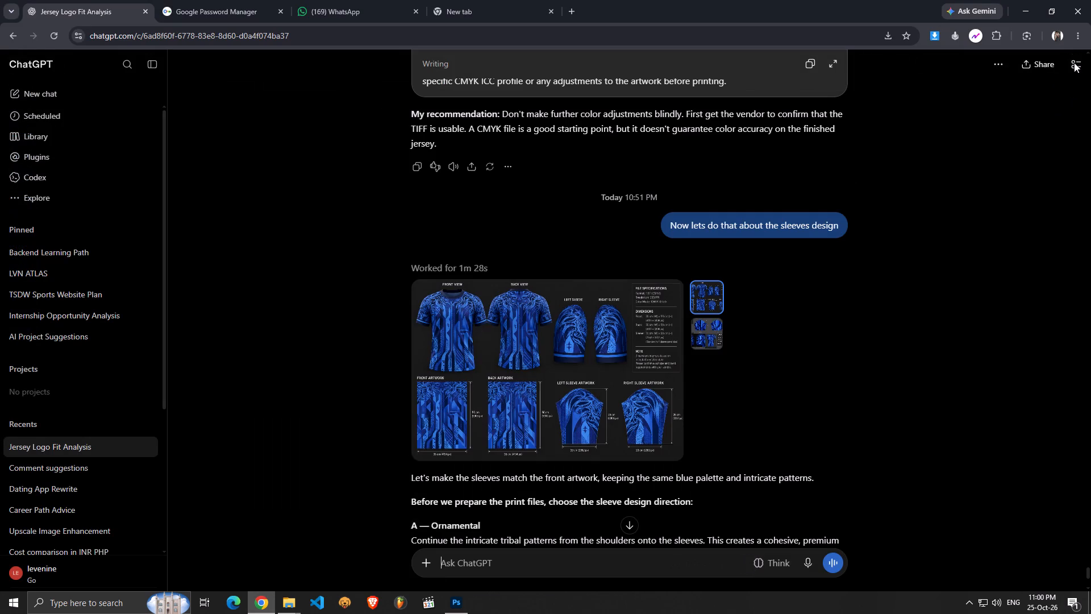
scroll(852, 383, "down", 14)
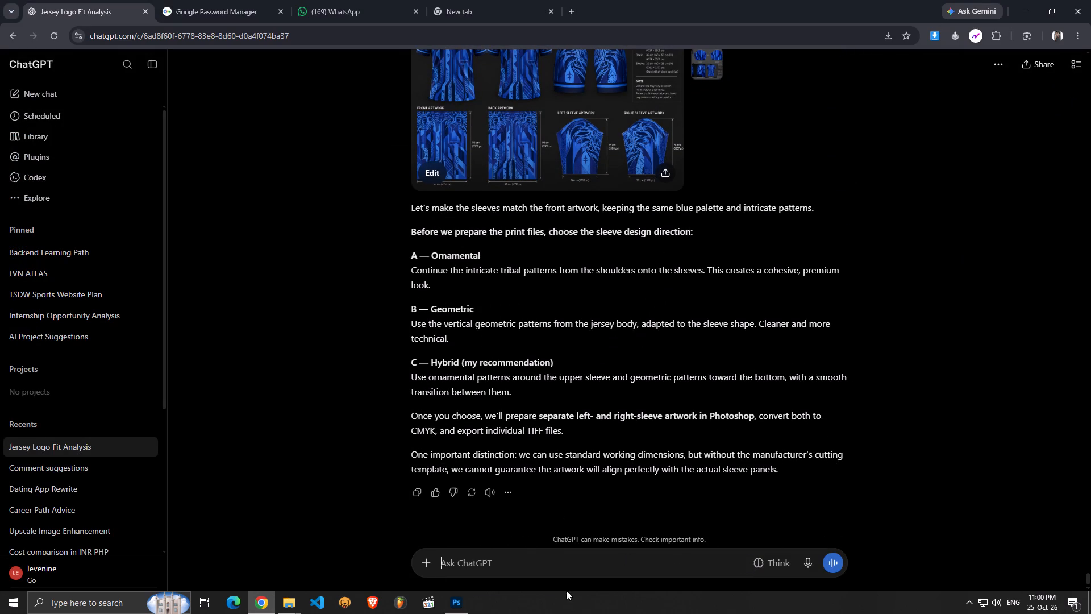
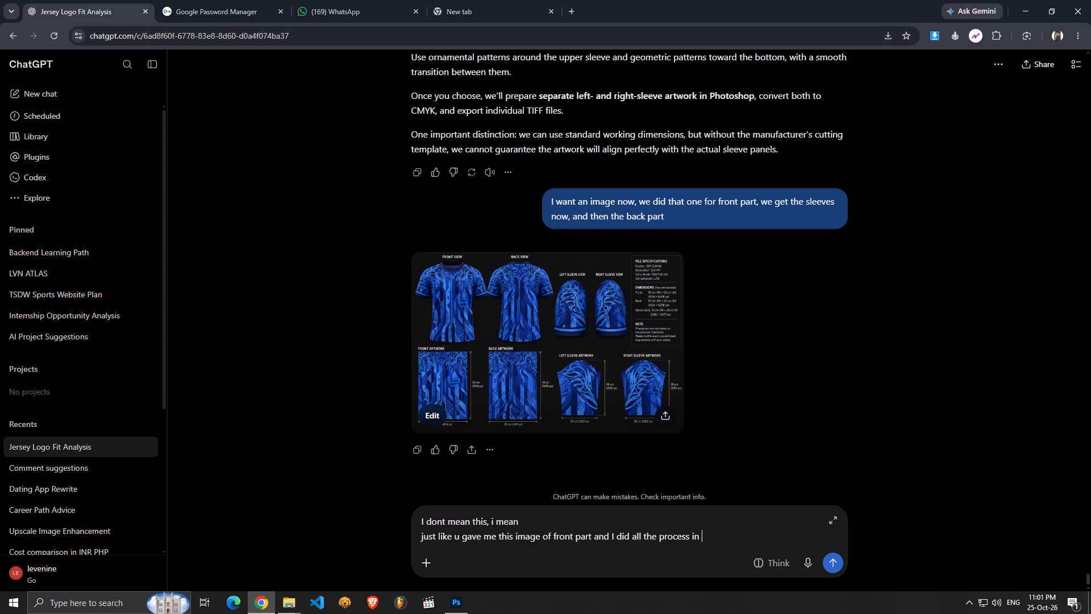
type("photoshop")
Add the lines "now we repeat for the sleeves" and "so give me the sleeves design now on a flat canvas" to the message.
key("shift+Return")
type("now e")
key("BackSpace")
key("e")
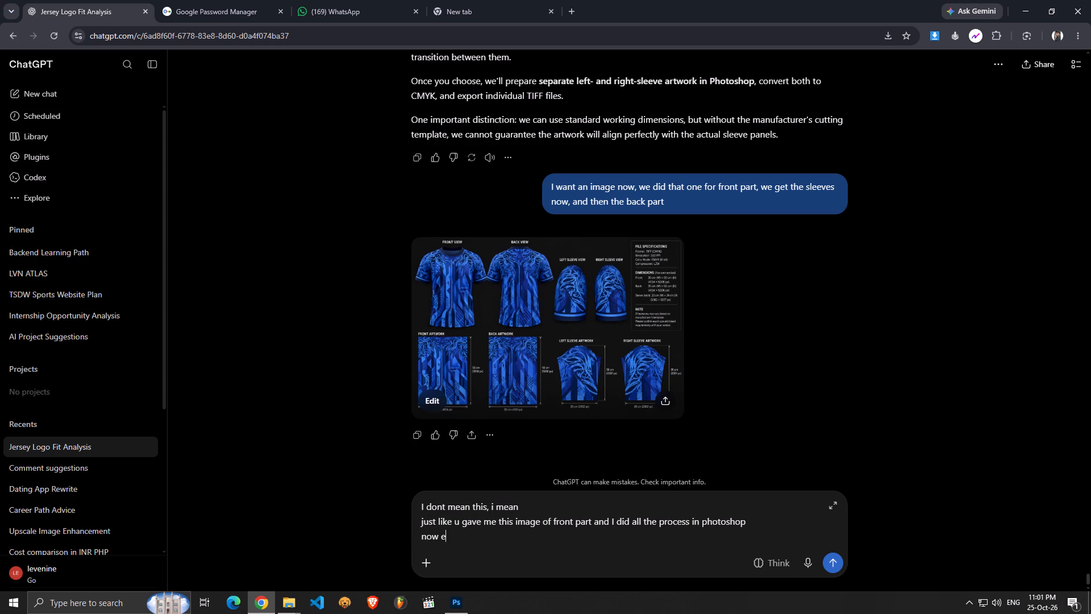
key("BackSpace")
type("we repeat for the sleeves")
key("shift+Return")
type("so give me the se")
key("BackSpace")
type("leeves design now")
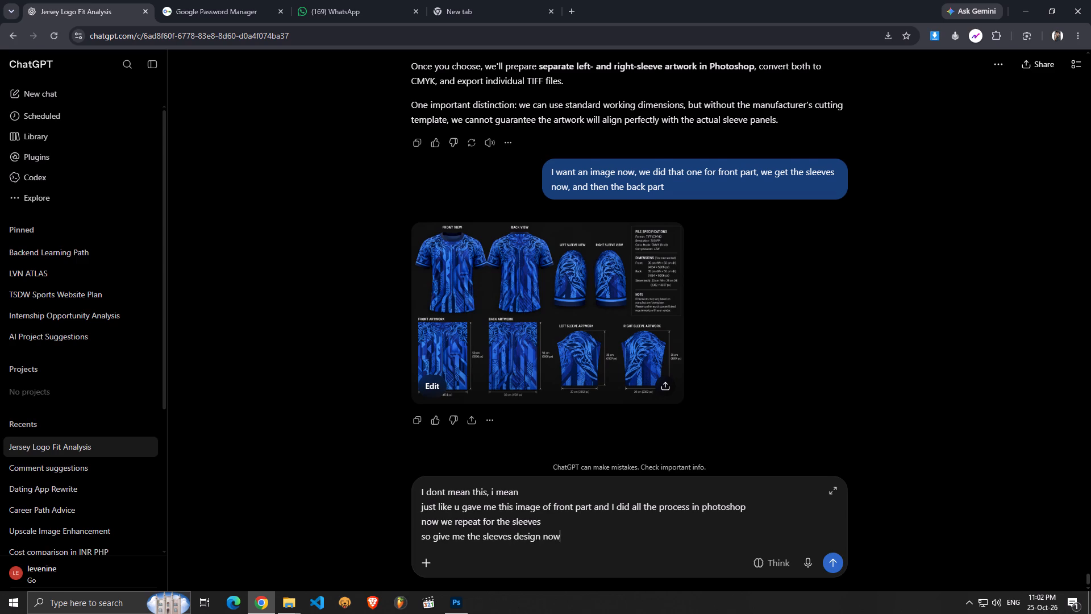
key("shift+Return")
key("BackSpace")
key("space")
type("op")
key("BackSpace")
type("n a flt")
key("BackSpace")
type("at canvas")
key("shift+Return")
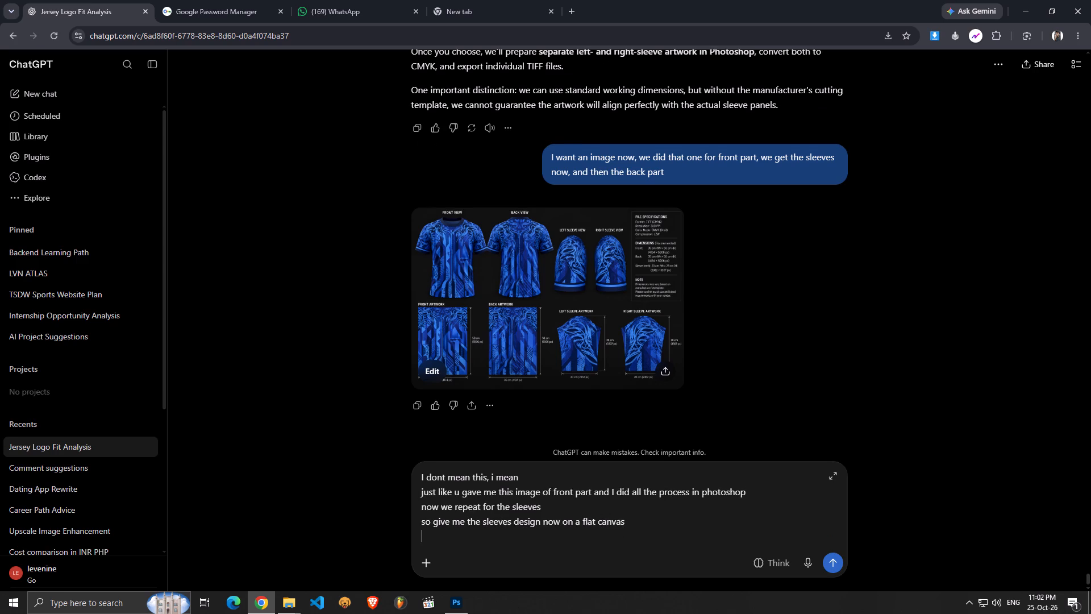
Switch to File Explorer, go to the Downloads folder, and open the image Intricate Blue Abstract Sports Jersey (1).png.
left_click(295, 599)
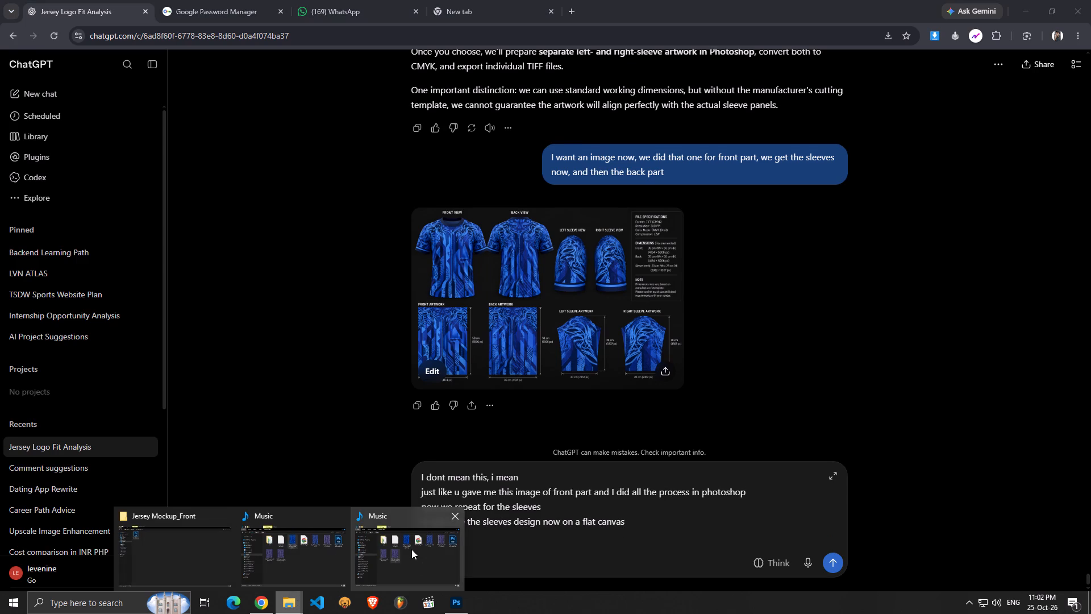
left_click(206, 541)
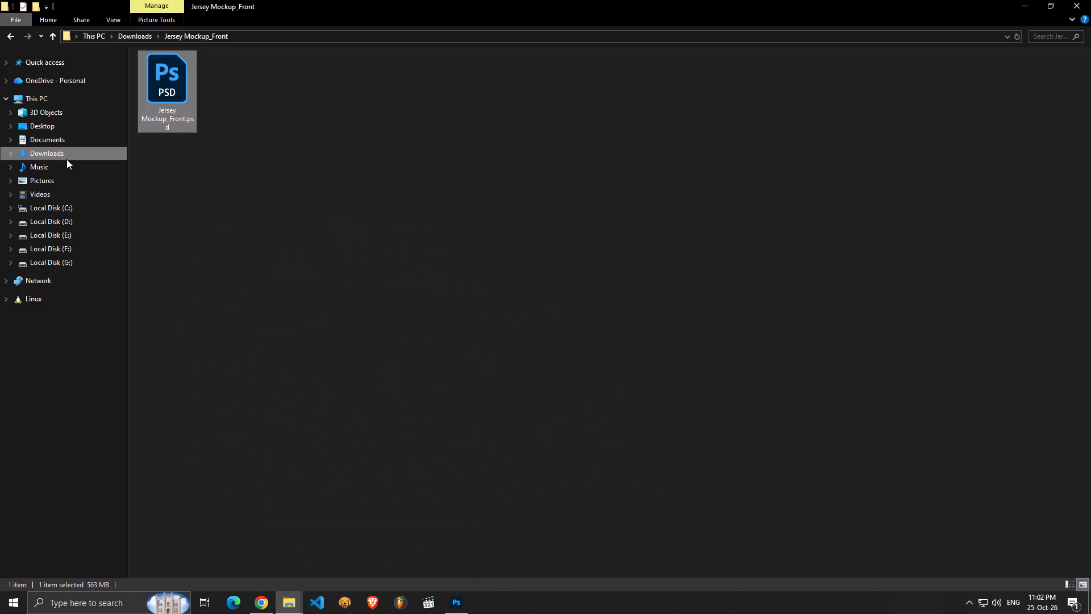
left_click(66, 159)
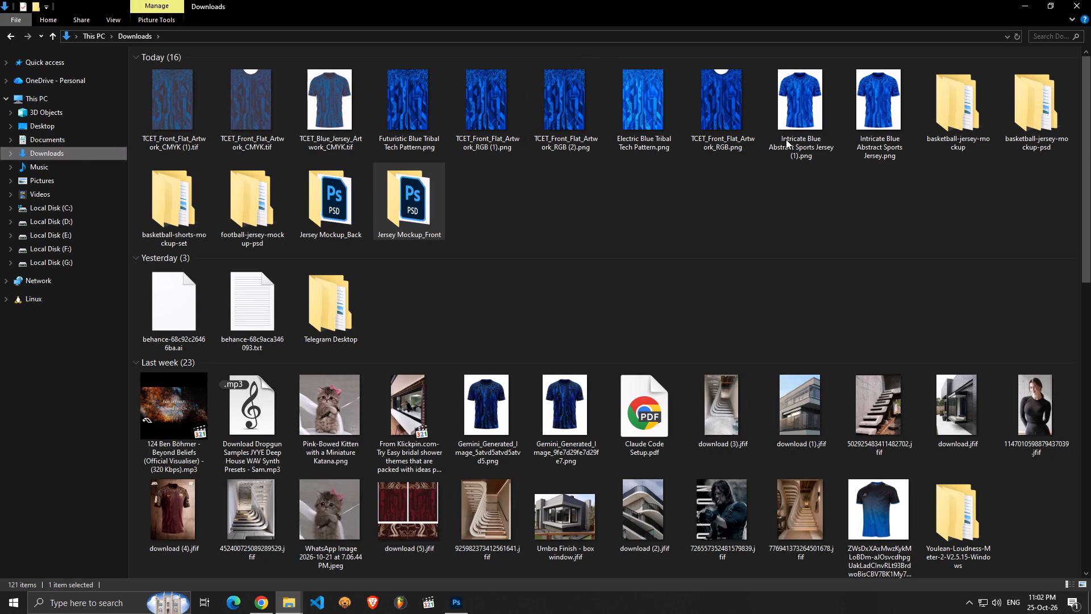
double_click(786, 139)
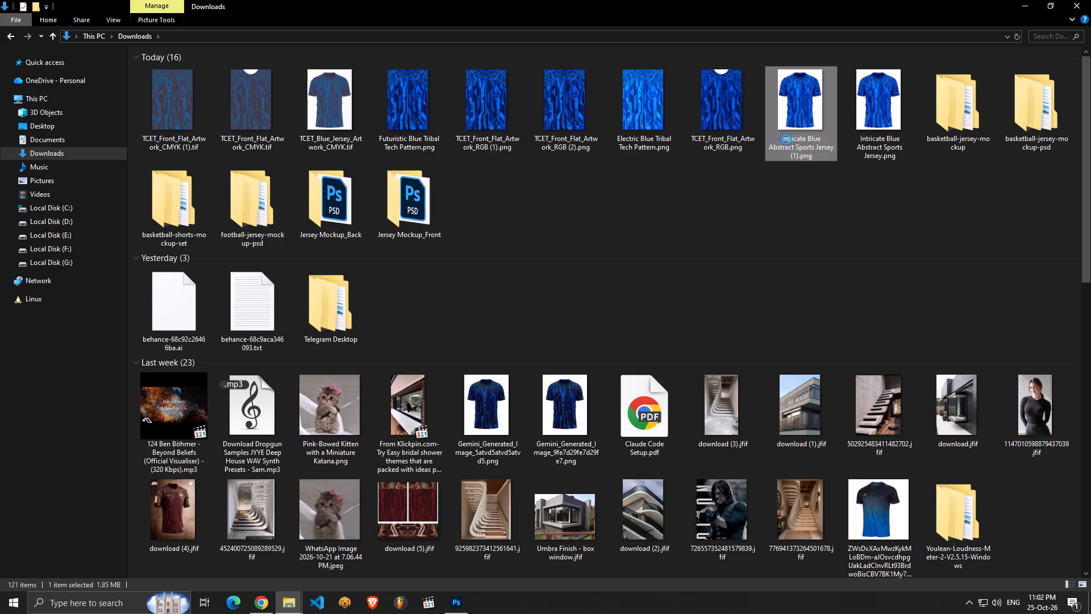
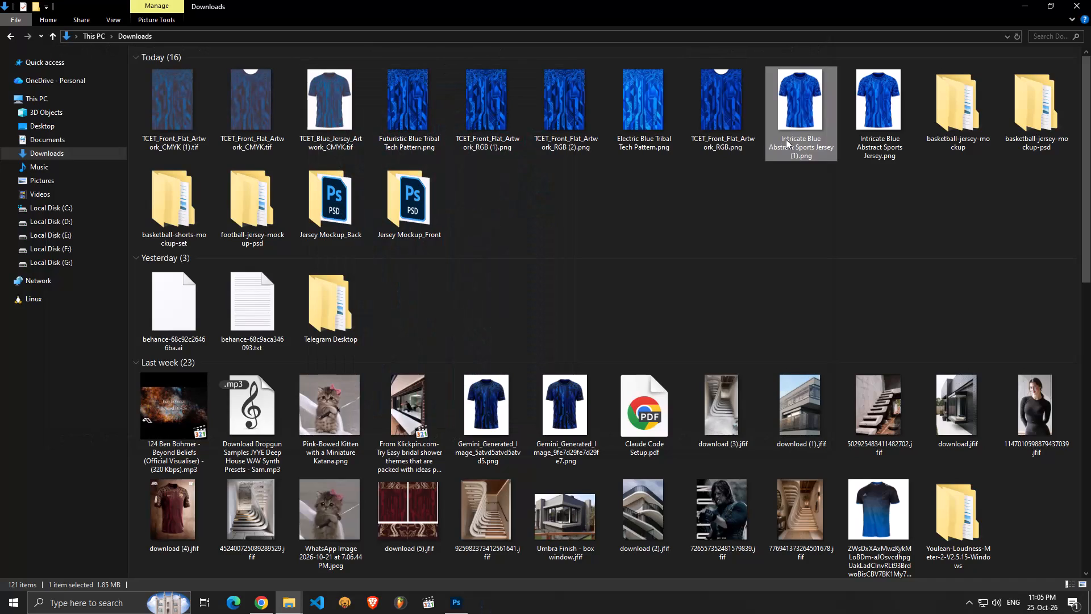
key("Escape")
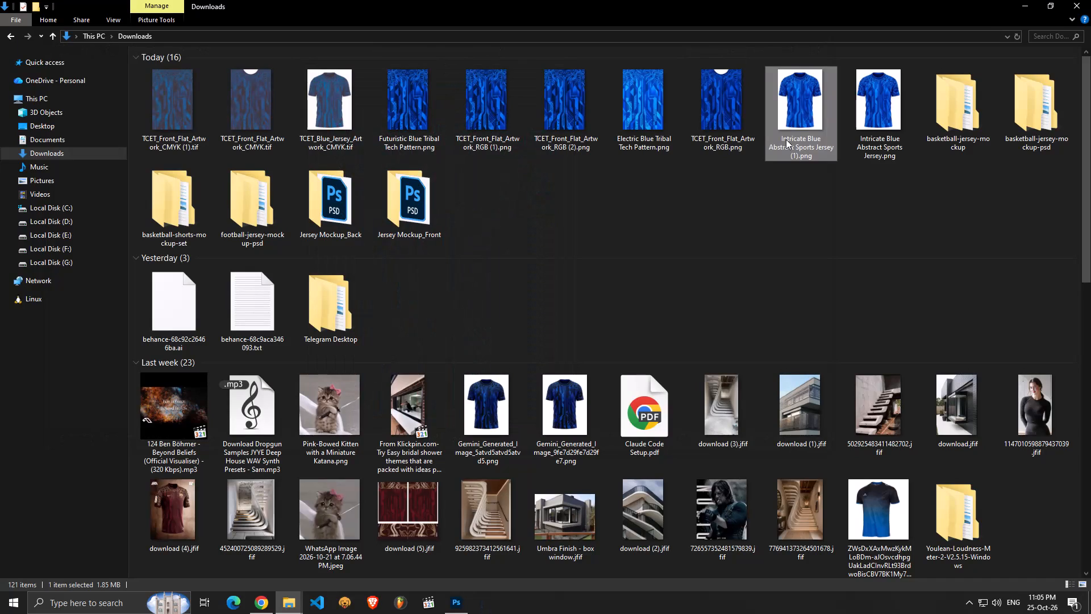
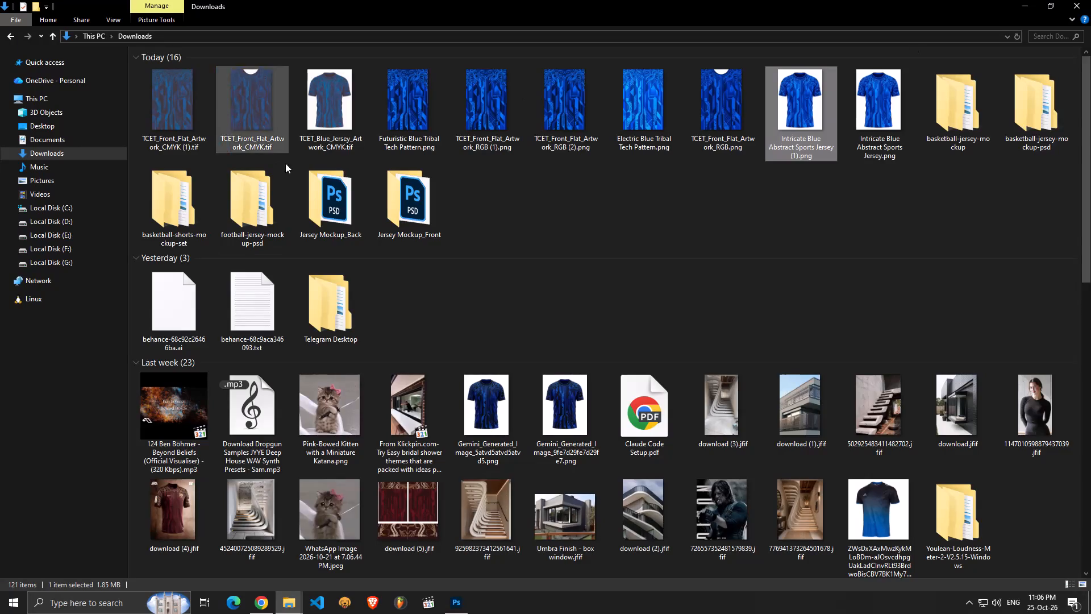
Switch to Photoshop and examine the front jersey mockup from collar to hem, including the chest logo.
left_click(465, 609)
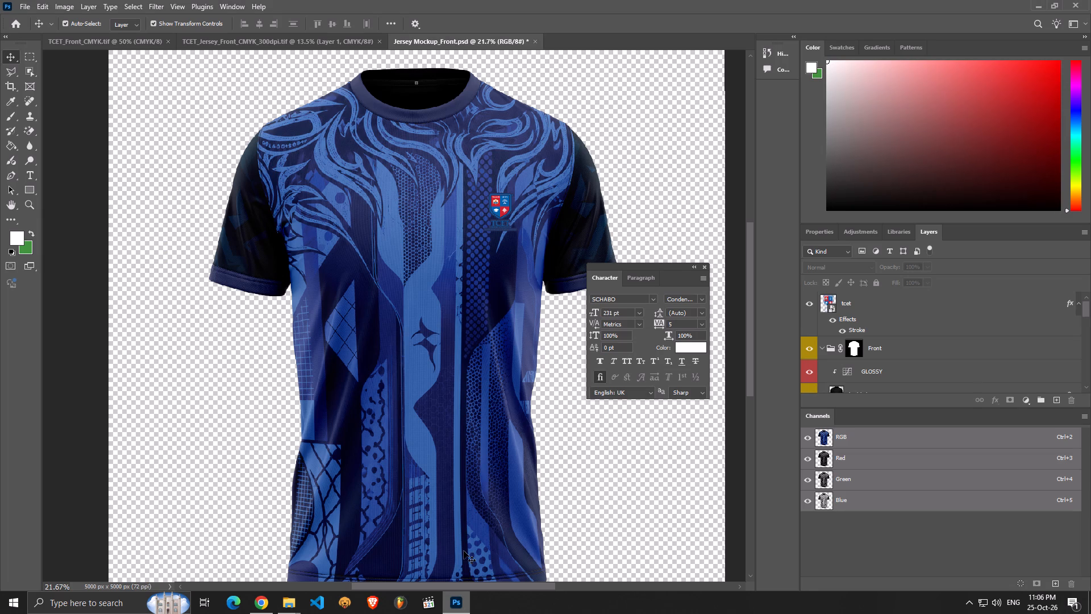
scroll(436, 291, "down", 6)
scroll(431, 292, "up", 4)
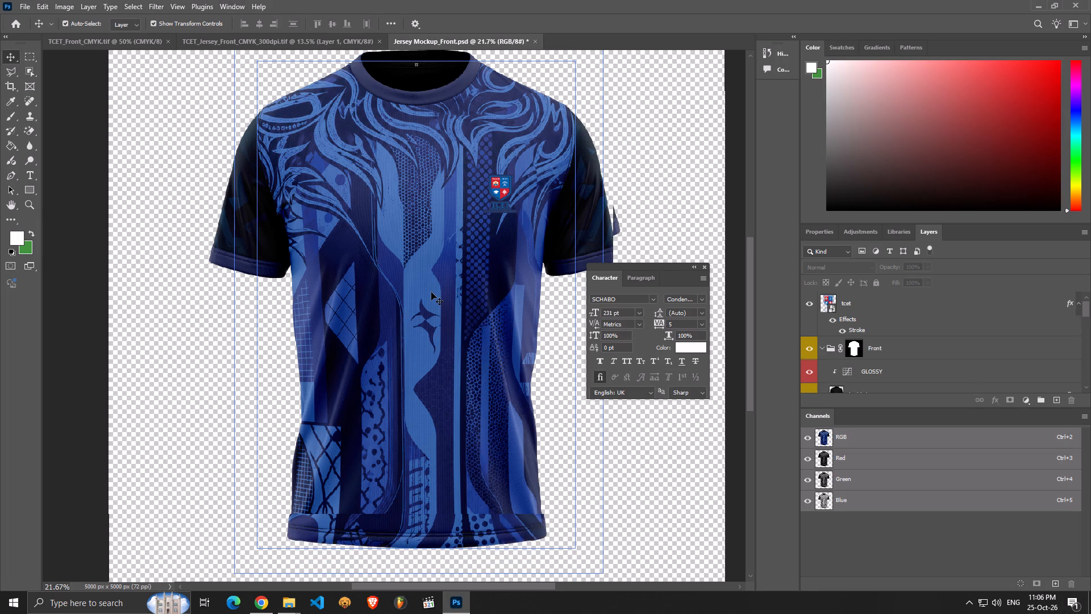
scroll(431, 292, "up", 4)
scroll(431, 292, "down", 2)
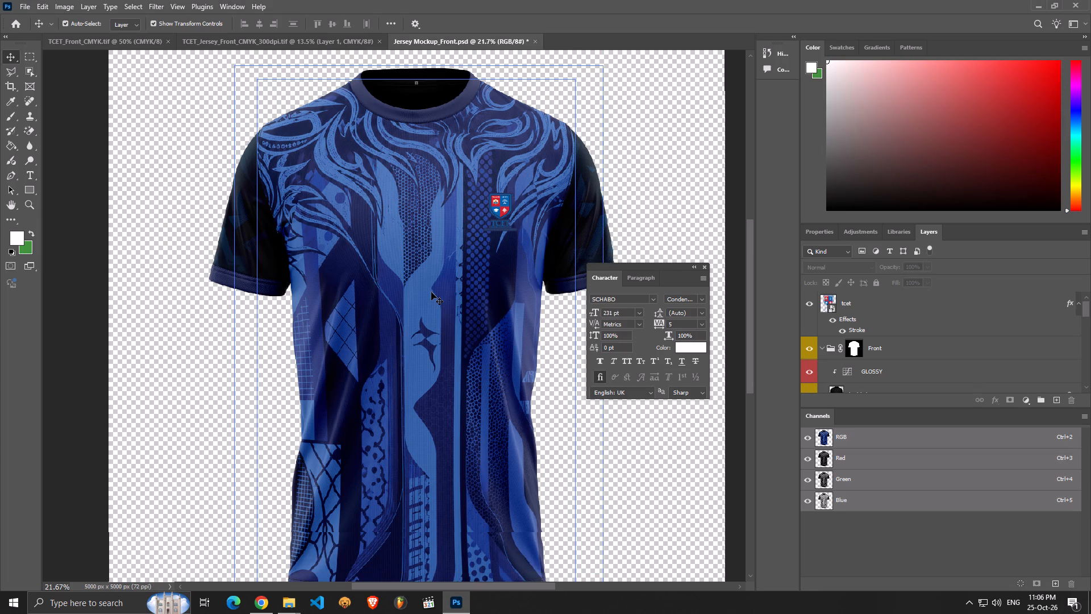
scroll(531, 383, "down", 3)
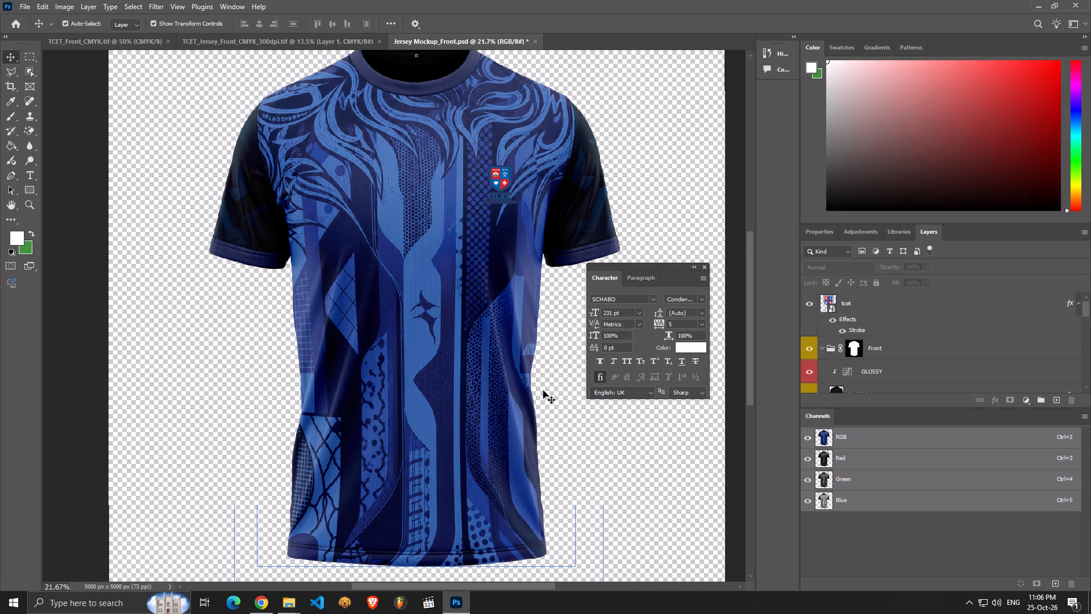
scroll(543, 391, "up", 3)
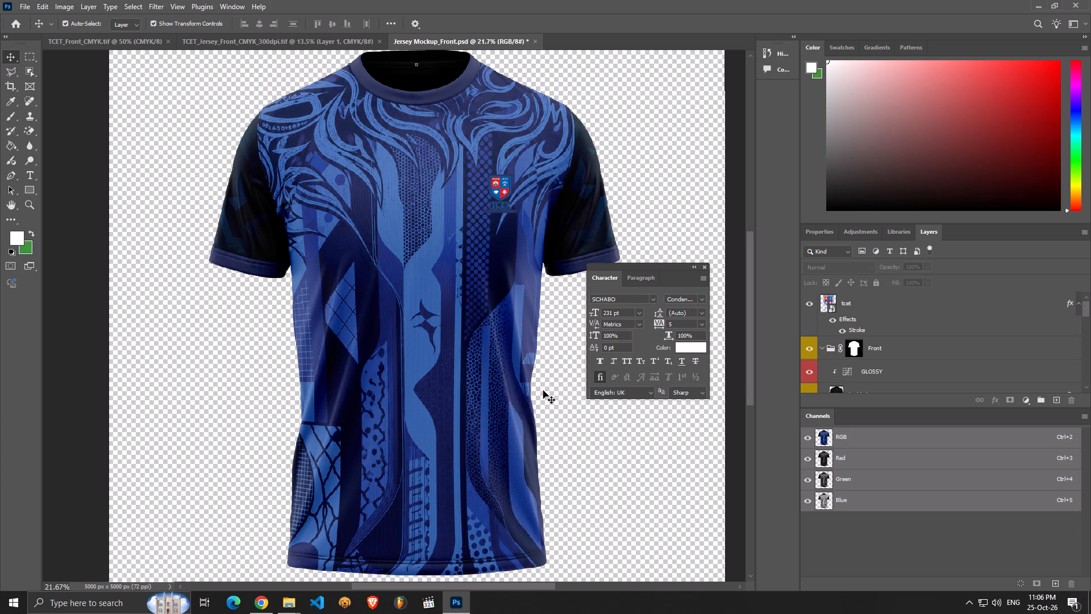
scroll(543, 391, "up", 3)
scroll(543, 391, "down", 8)
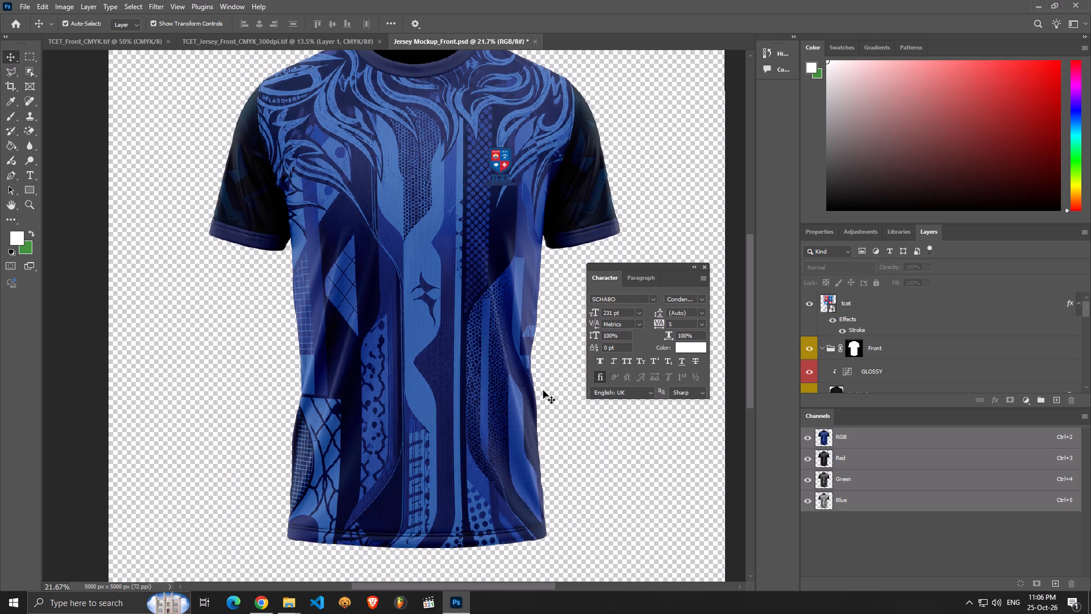
scroll(389, 297, "up", 4)
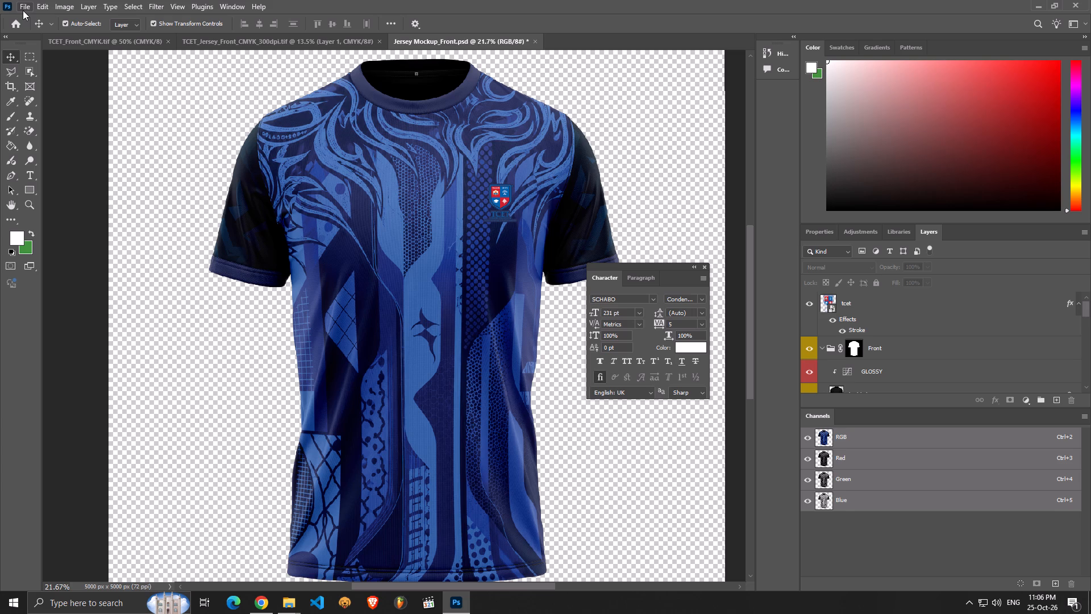
Open the front jersey mockup in the Save for Web (Legacy) export.
left_click(23, 10)
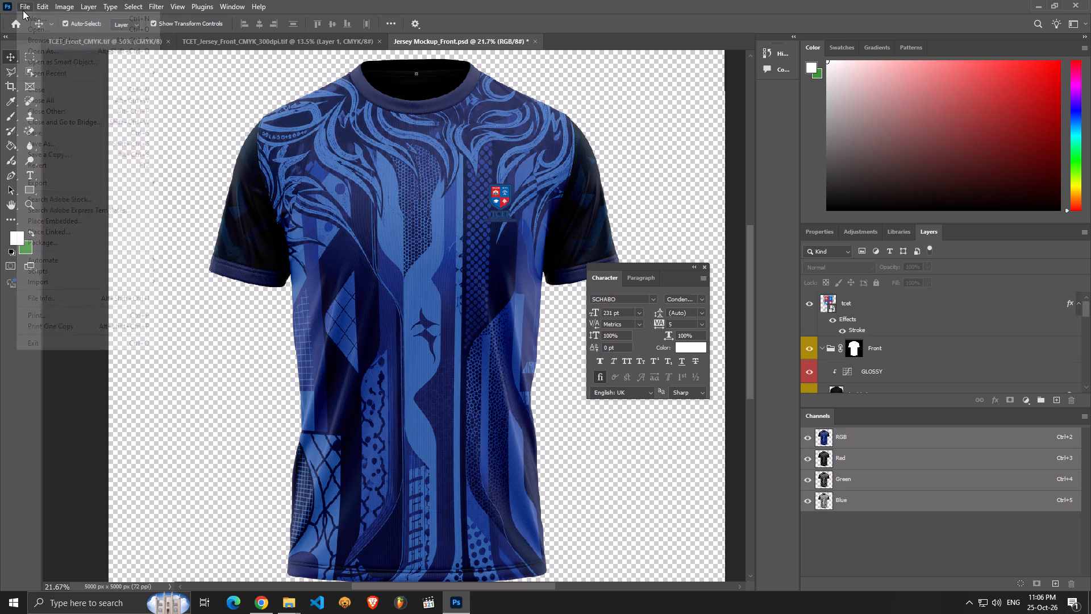
left_click(74, 181)
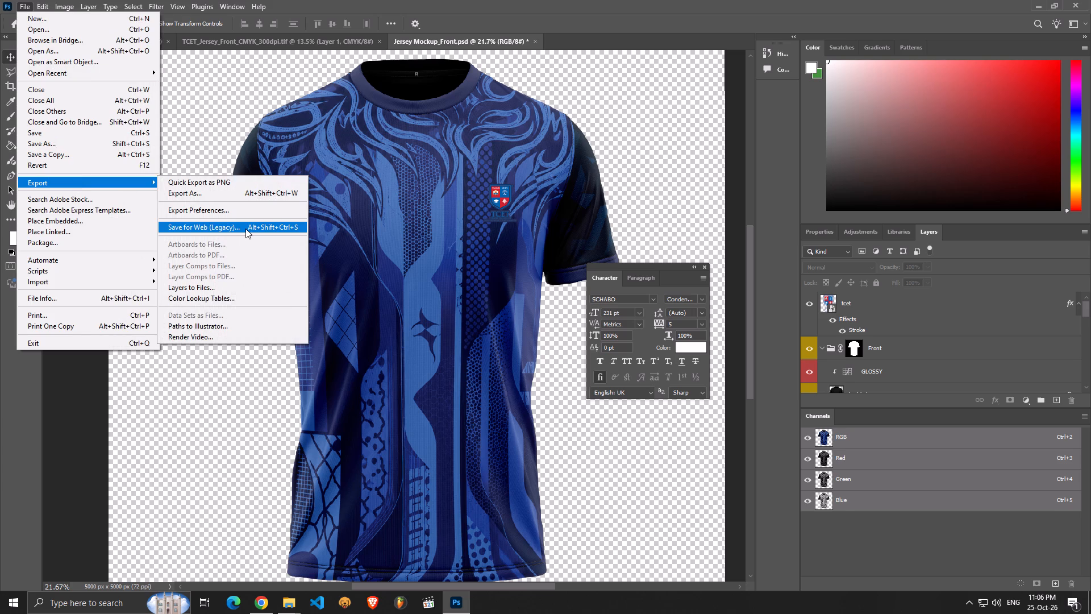
left_click(245, 229)
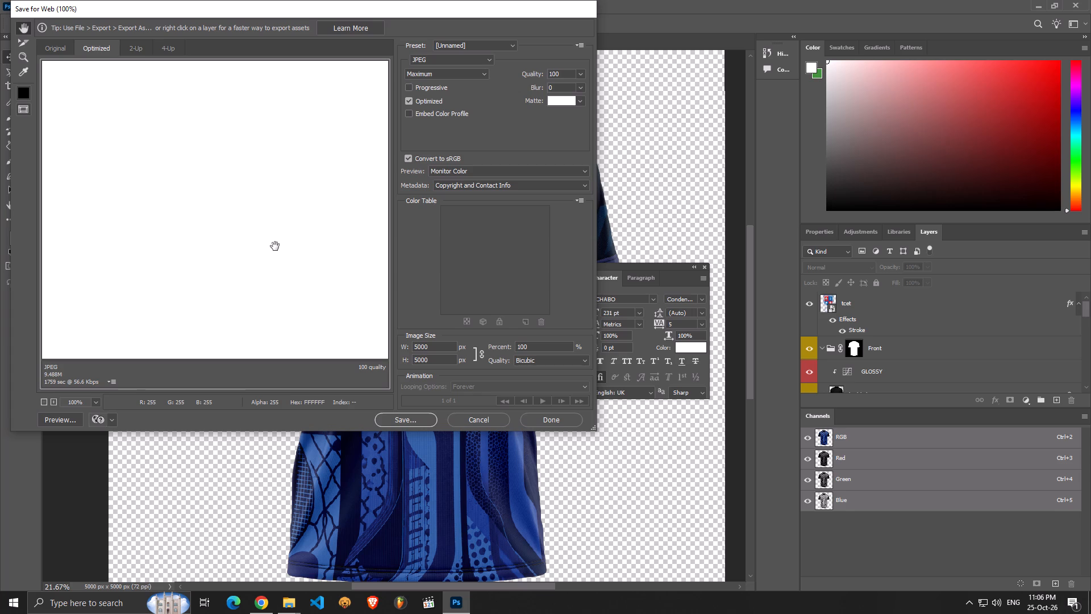
Inspect the jersey artwork in the export preview, from close-up shoulder pattern detail out to a 25% overview.
scroll(325, 169, "down", 9)
left_click_drag(344, 186, 159, 133)
left_click_drag(319, 211, 164, 172)
left_click_drag(345, 251, 70, 115)
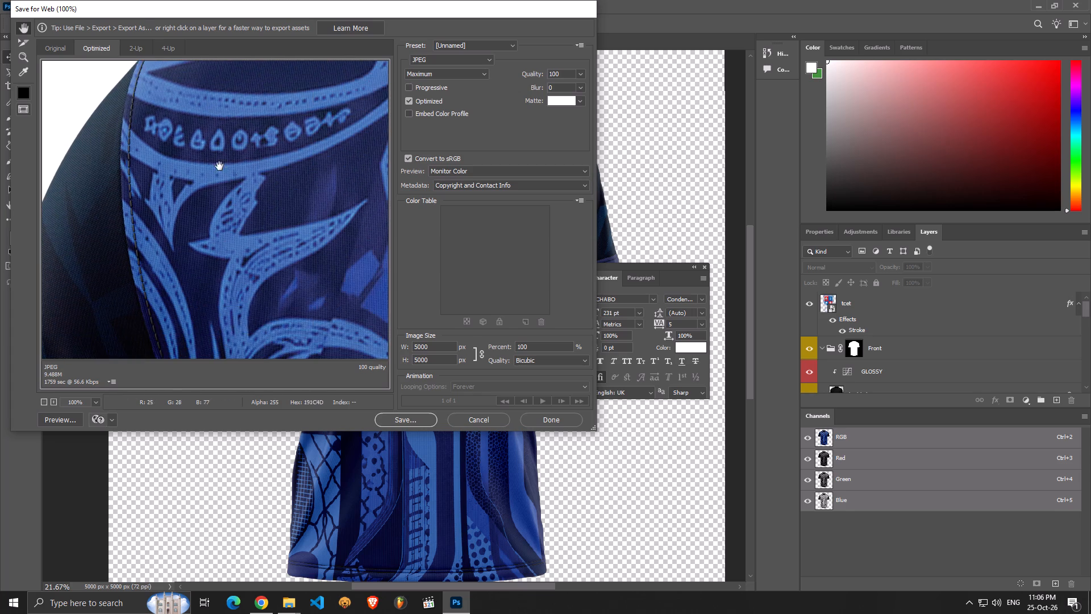
scroll(237, 176, "down", 2)
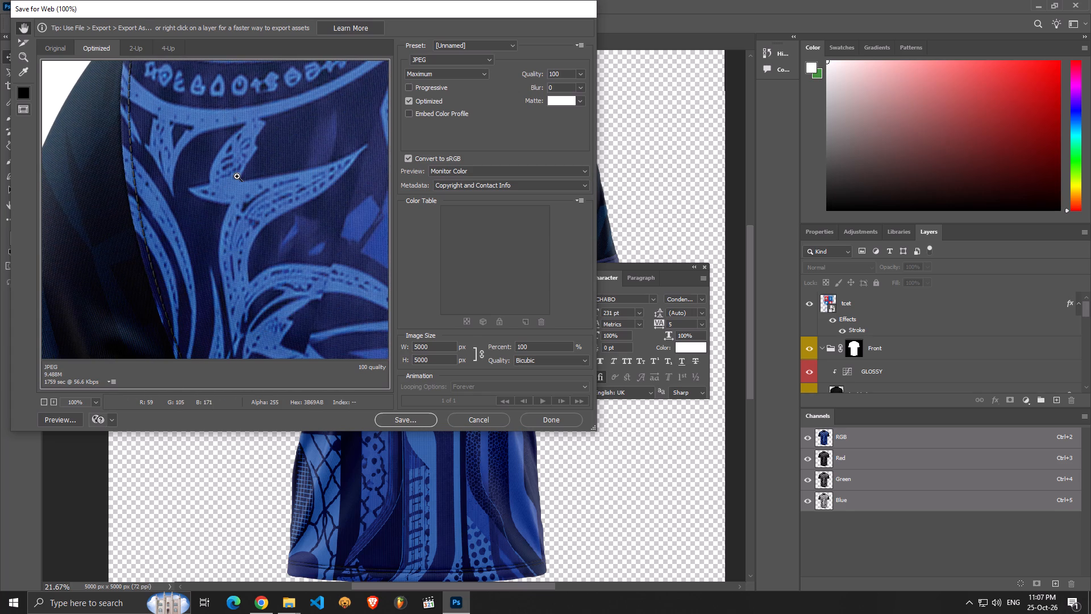
key("ctrl+z")
key("ctrl+z")
key("ctrl+z")
key("ctrl+z")
key("ctrl+z")
key("ctrl+z")
key("ctrl+z")
key("ctrl+z")
key("ctrl+z")
key("ctrl+z")
scroll(237, 176, "down", 4, "ctrl")
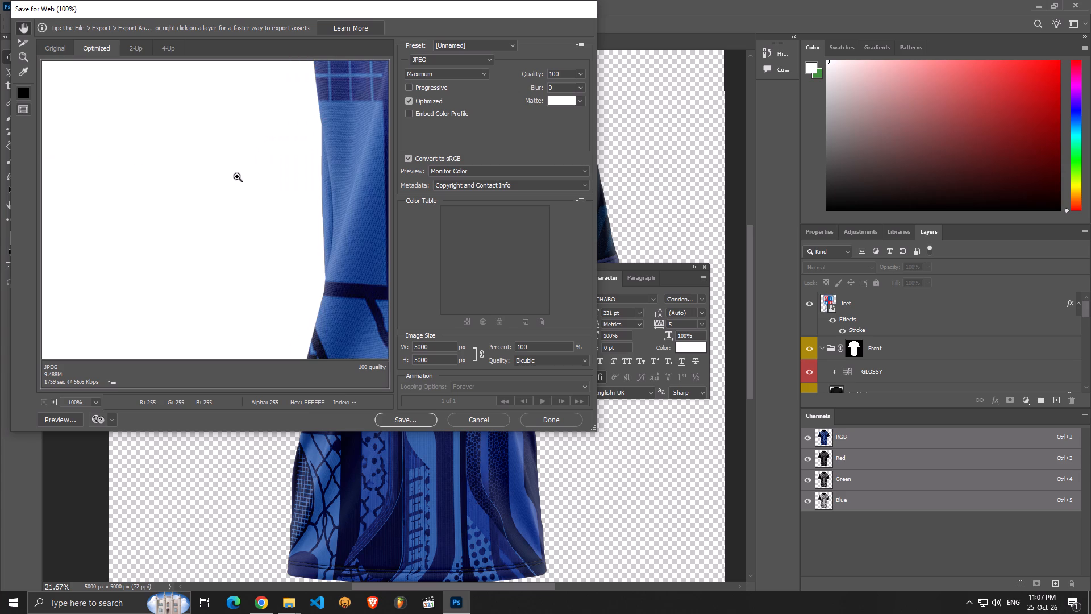
scroll(237, 176, "down", 10, "ctrl+alt")
scroll(237, 176, "up", 2, "ctrl+alt")
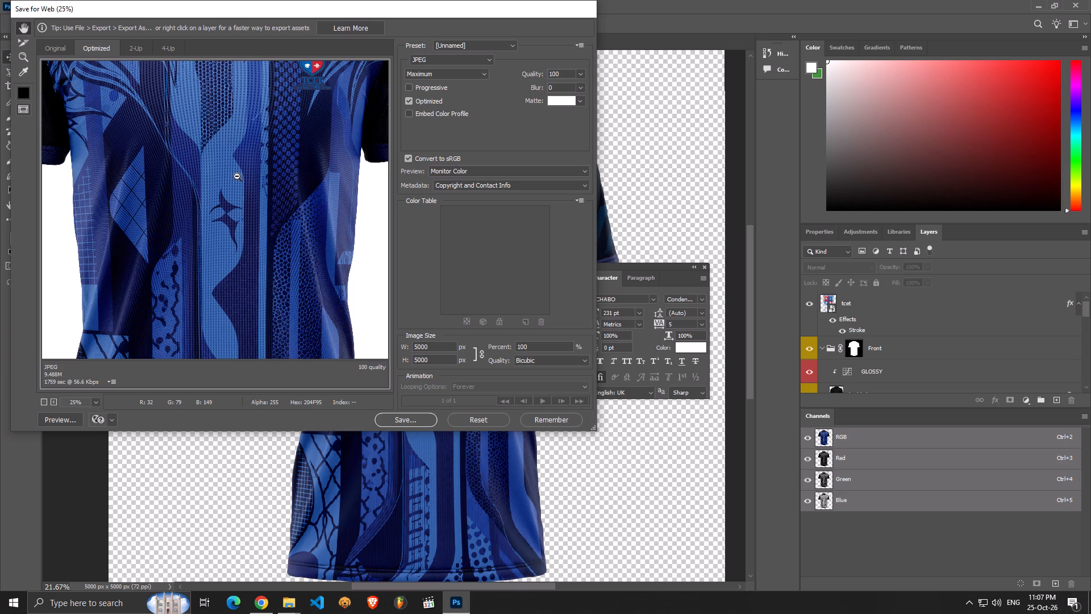
Save the optimized JPEG of the mockup as Jersey-Mockup_Front.jpg in the Music folder.
left_click(412, 418)
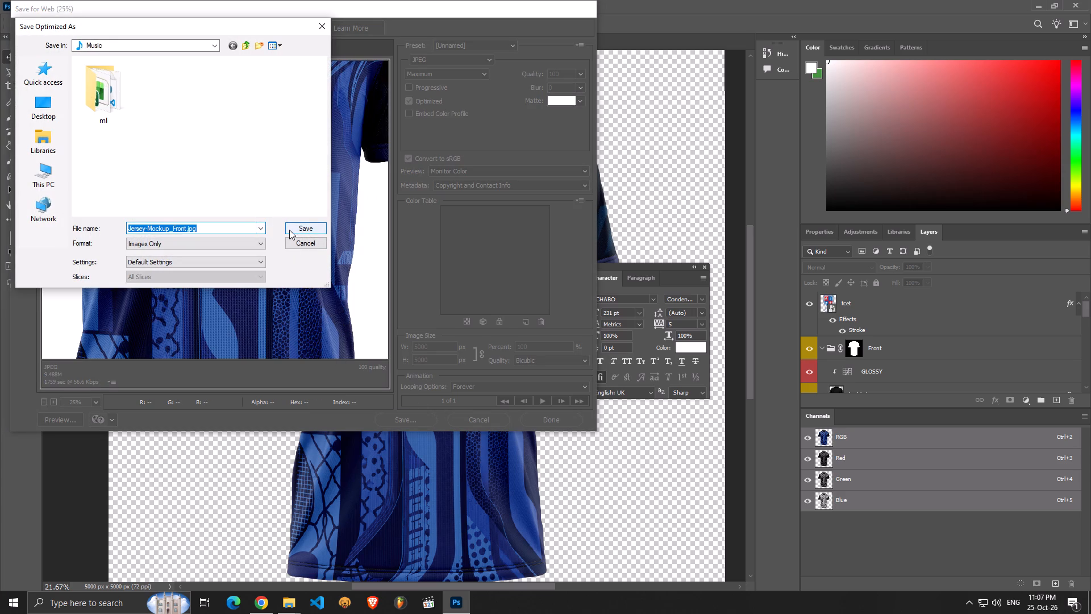
left_click(289, 230)
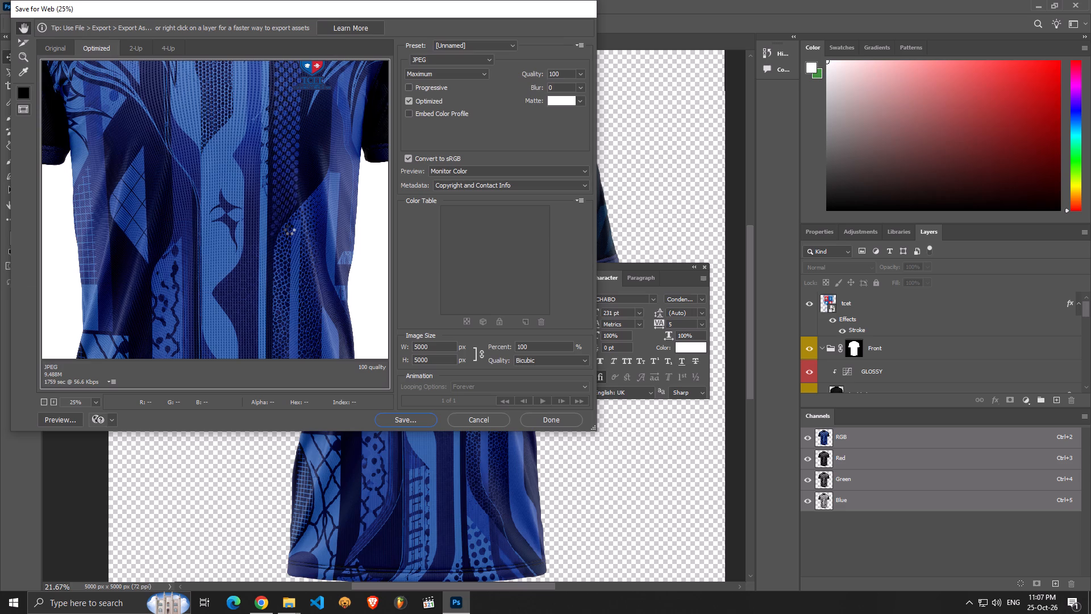